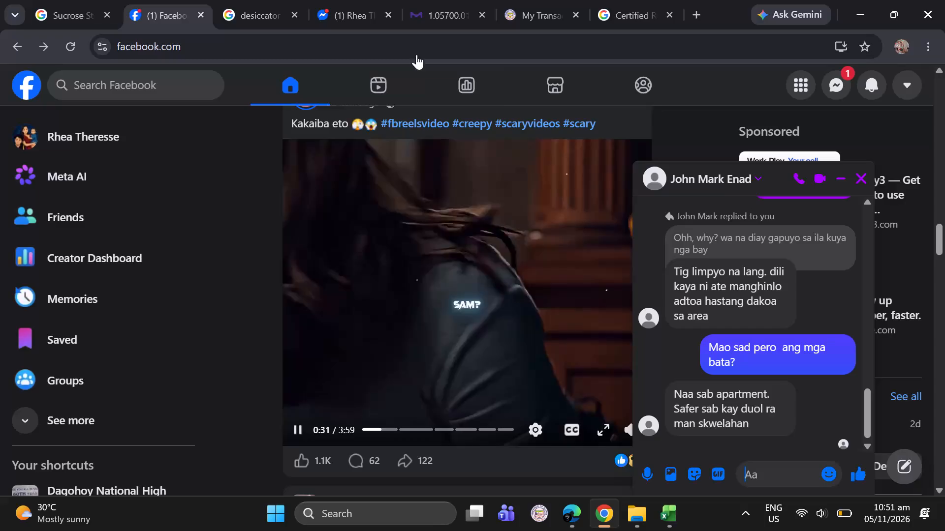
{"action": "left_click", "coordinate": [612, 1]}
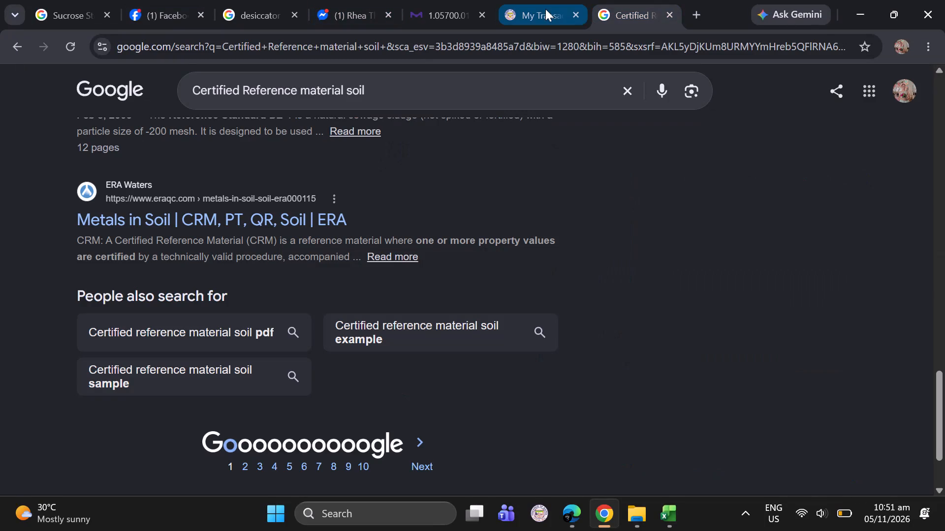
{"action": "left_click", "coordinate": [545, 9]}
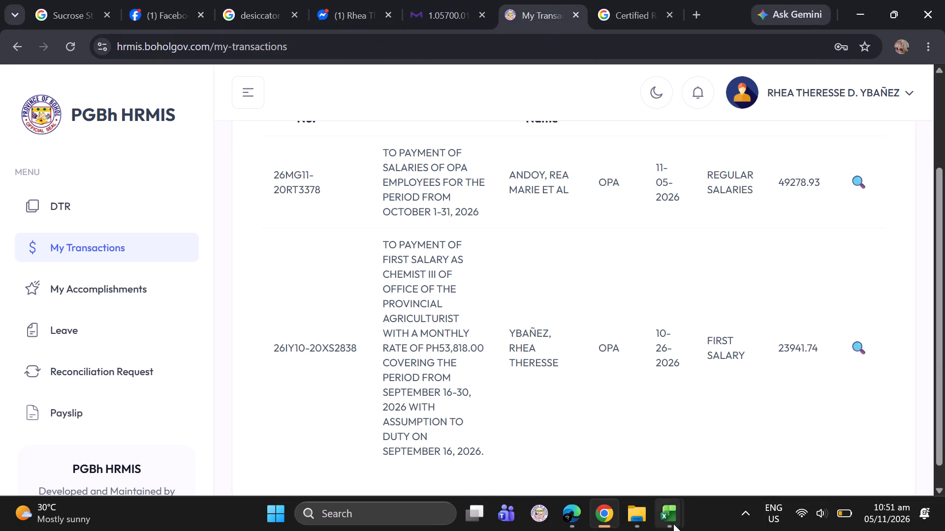
Switch to the market scoping workbook in Excel and insert an entire row above the 1000 ppm K Standard item.
{"action": "left_click", "coordinate": [798, 429]}
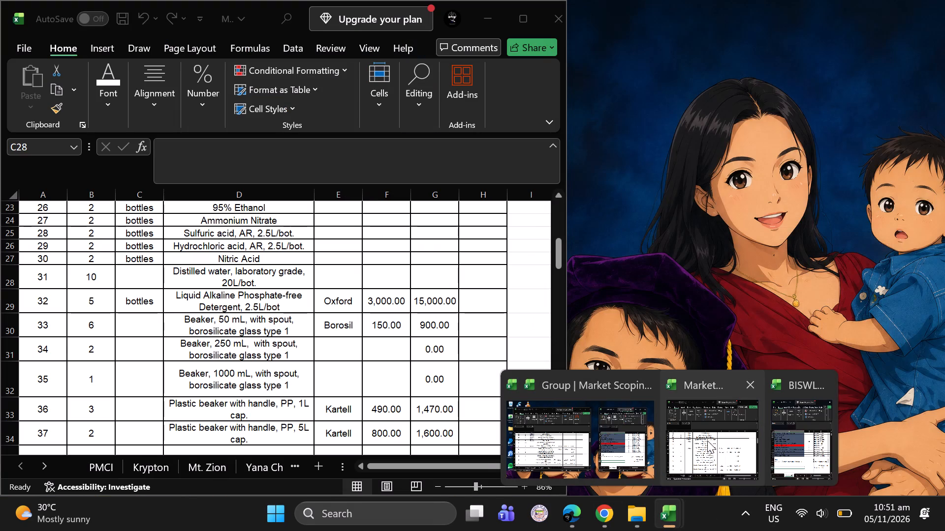
{"action": "left_click", "coordinate": [707, 441]}
{"action": "scroll", "coordinate": [254, 276], "scroll_direction": "up", "scroll_amount": 4}
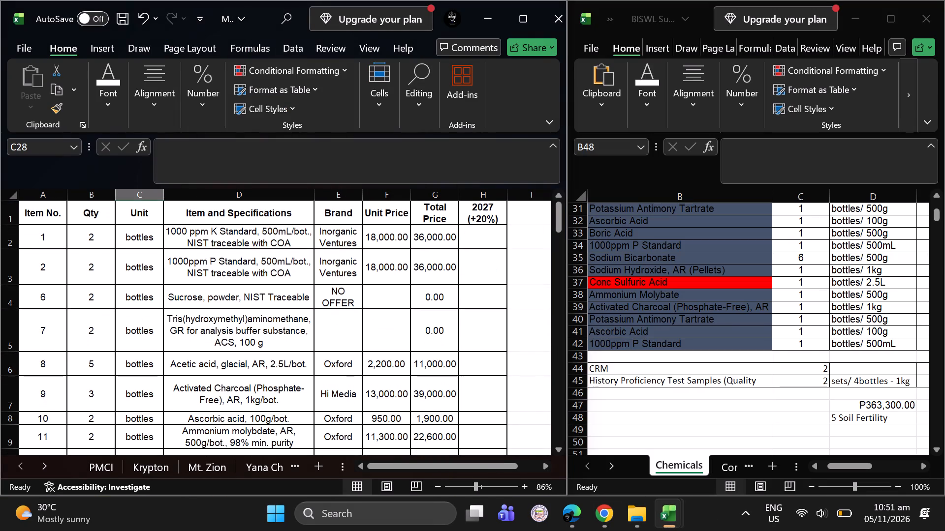
{"action": "left_click", "coordinate": [259, 247]}
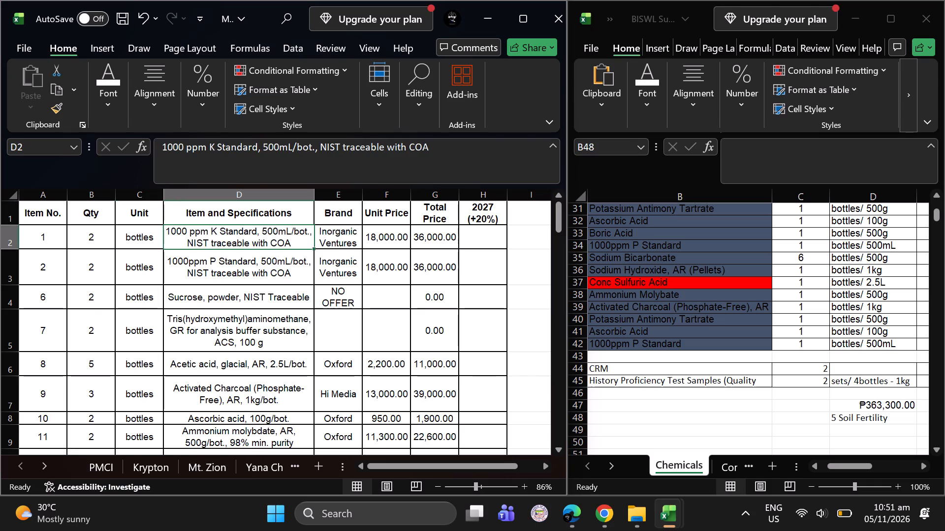
{"action": "right_click", "coordinate": [258, 239]}
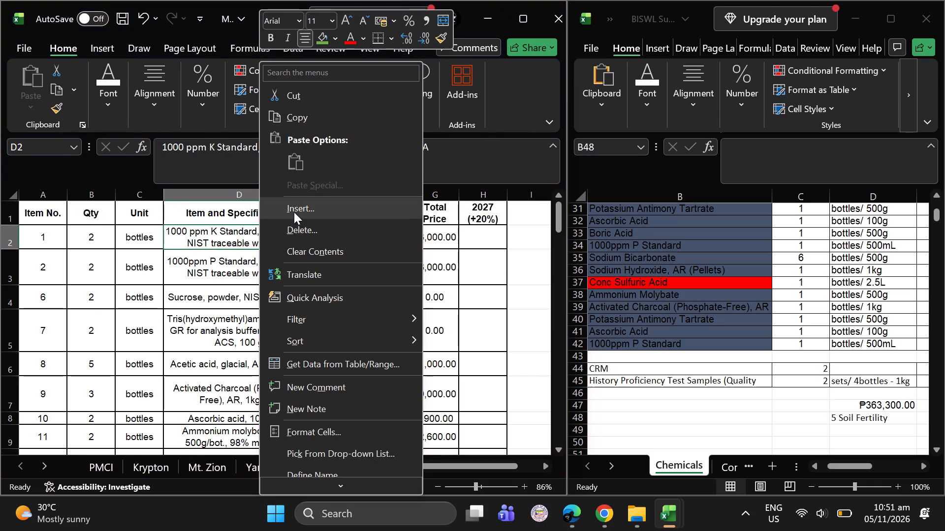
{"action": "left_click", "coordinate": [294, 212]}
{"action": "key", "text": "Down"}
{"action": "key", "text": "Down"}
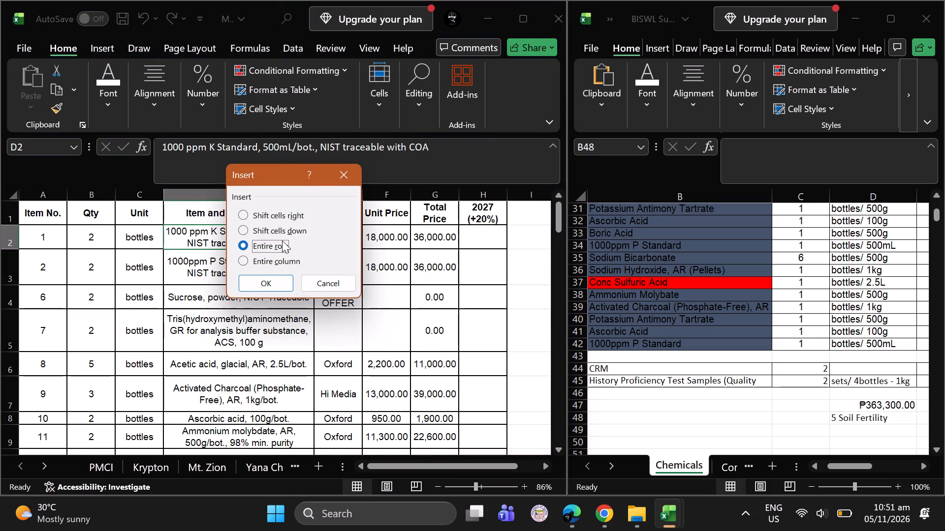
{"action": "key", "text": "Return"}
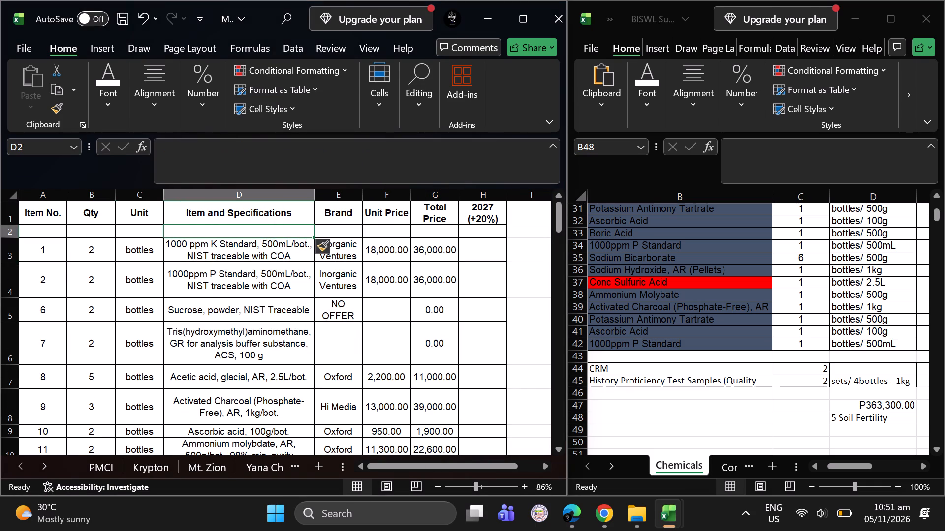
Enter "Certified Reference Material" as the item and specifications of the new blank row 2.
{"action": "left_click", "coordinate": [192, 231]}
{"action": "type", "text": "CR"}
{"action": "key", "text": "BackSpace"}
{"action": "key", "text": "BackSpace"}
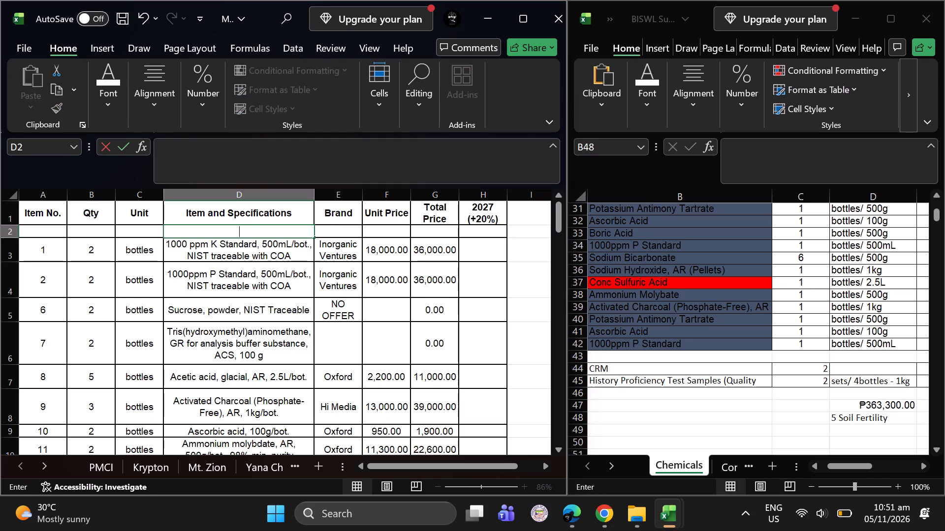
{"action": "key", "text": "ctrl+b"}
{"action": "type", "text": "Certific"}
{"action": "key", "text": "BackSpace"}
{"action": "type", "text": "die"}
{"action": "key", "text": "BackSpace"}
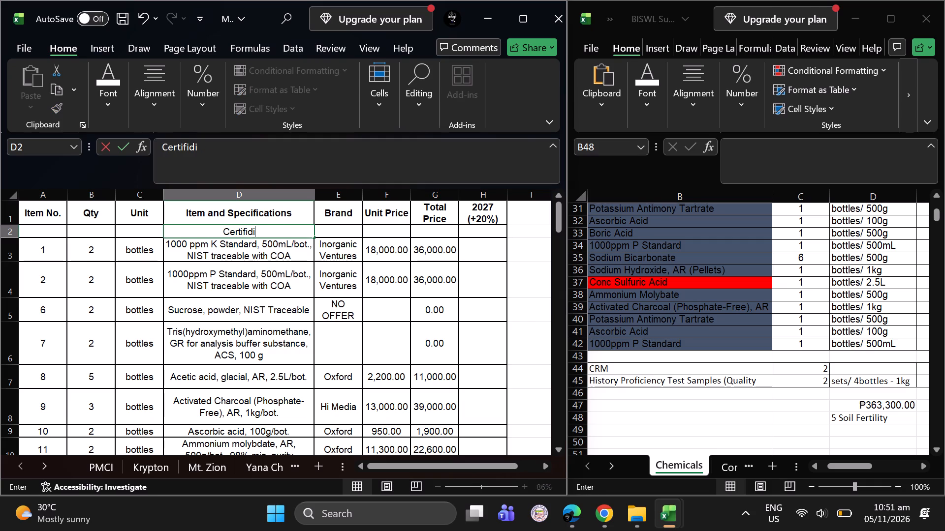
{"action": "key", "text": "BackSpace"}
{"action": "key", "text": "BackSpace"}
{"action": "key", "text": "e"}
{"action": "key", "text": "BackSpace"}
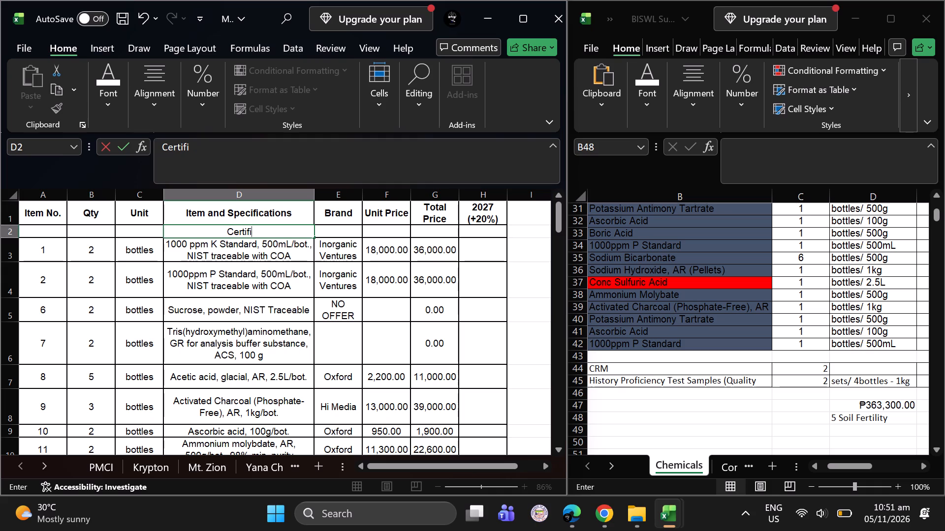
{"action": "type", "text": "ed Reference Material"}
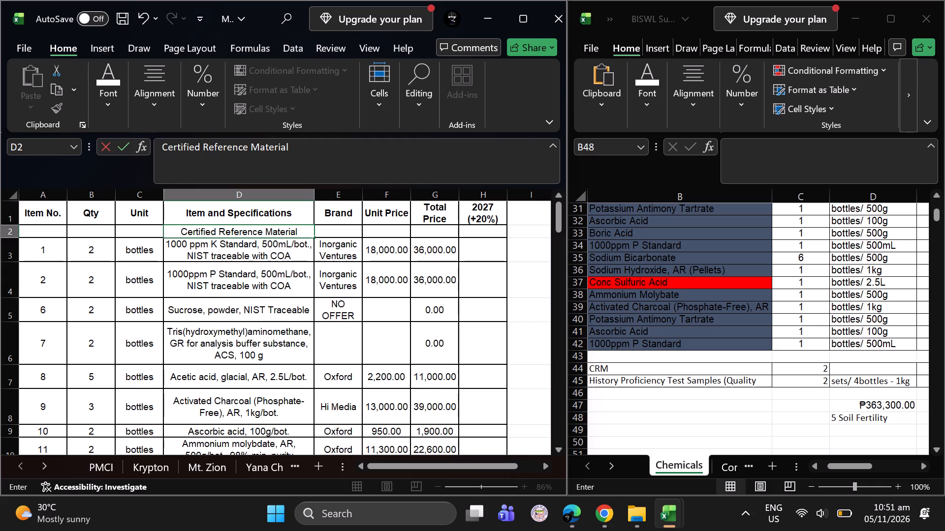
Fill in the Certified Reference Material row with item number 1, quantity 1 and unit "bottle".
{"action": "left_click", "coordinate": [47, 233]}
{"action": "key", "text": "1"}
{"action": "key", "text": "Right"}
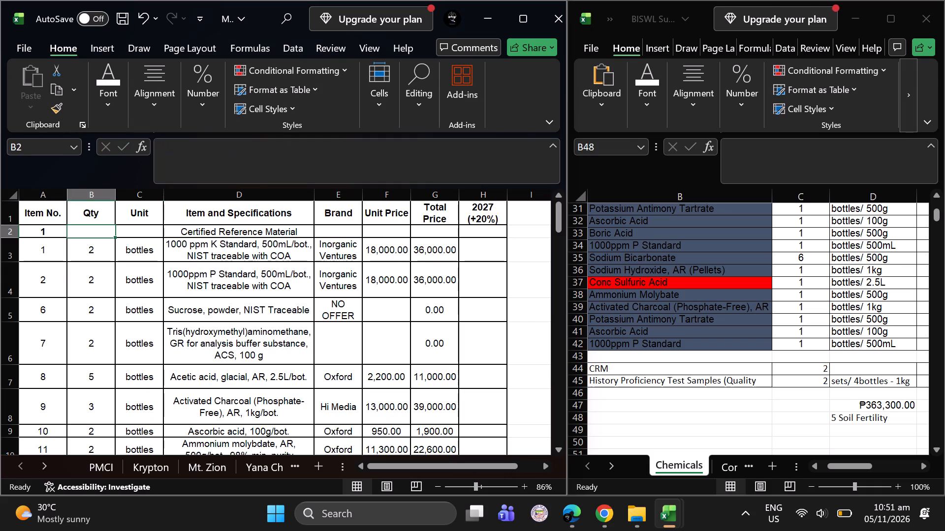
{"action": "key", "text": "1"}
{"action": "key", "text": "Right"}
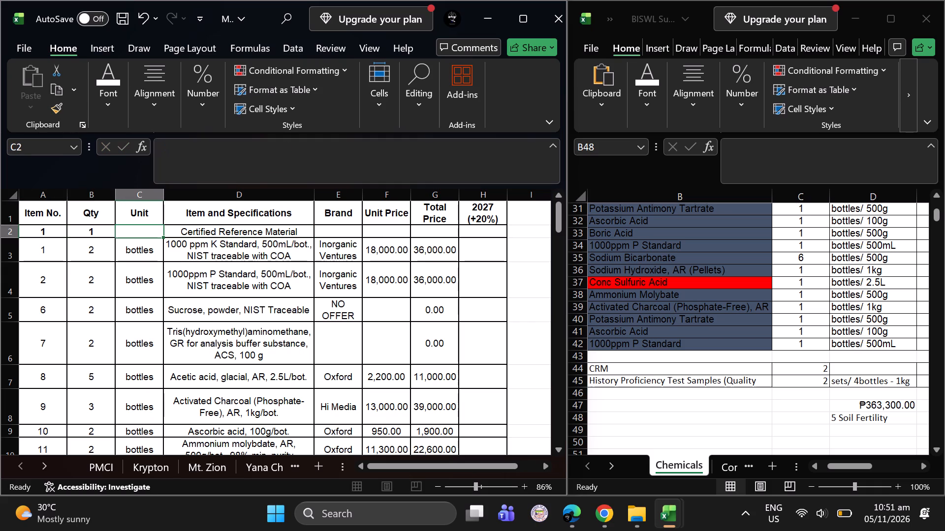
{"action": "type", "text": "bottlees"}
{"action": "key", "text": "BackSpace"}
{"action": "key", "text": "BackSpace"}
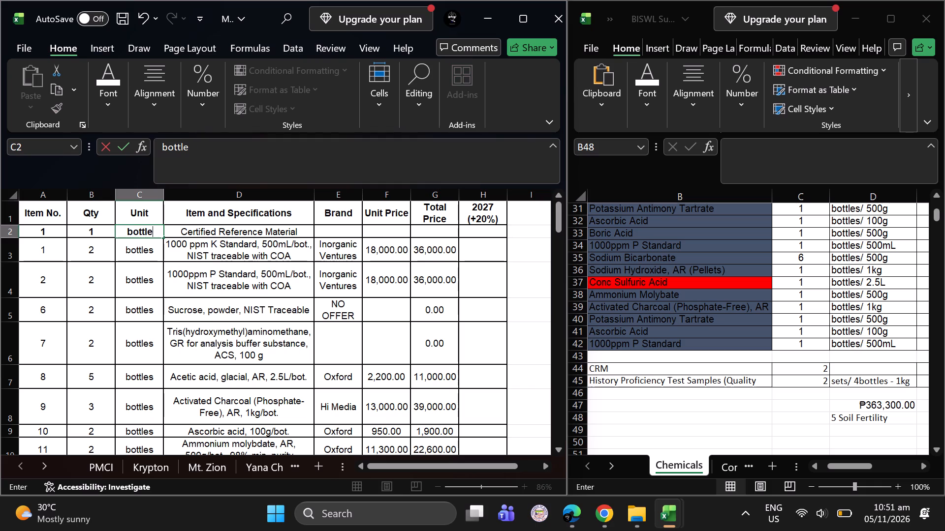
{"action": "left_click", "coordinate": [142, 232]}
{"action": "left_click", "coordinate": [184, 235]}
Remove the bold formatting from the item number, quantity and unit cells of the Certified Reference Material row.
{"action": "left_click_drag", "start_coordinate": [139, 232], "coordinate": [134, 232]}
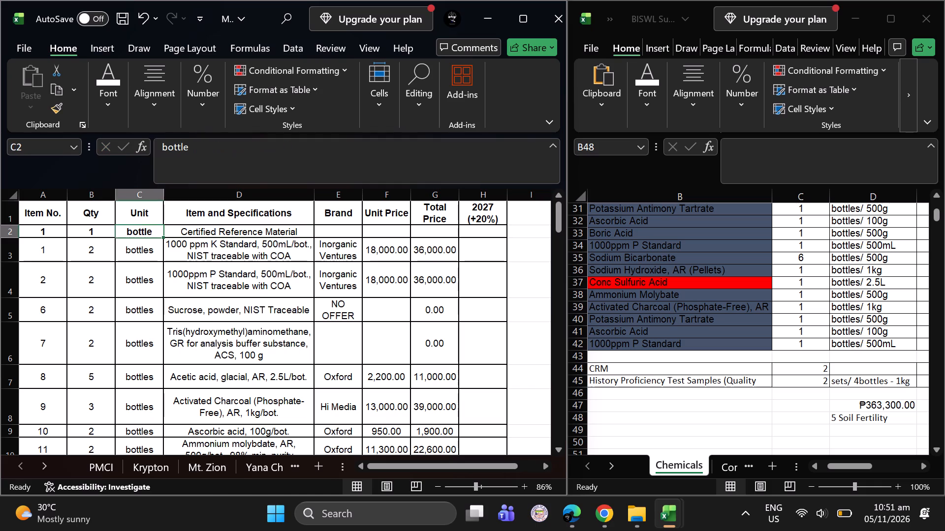
{"action": "left_click_drag", "start_coordinate": [134, 232], "coordinate": [59, 232]}
{"action": "key", "text": "ctrl+b"}
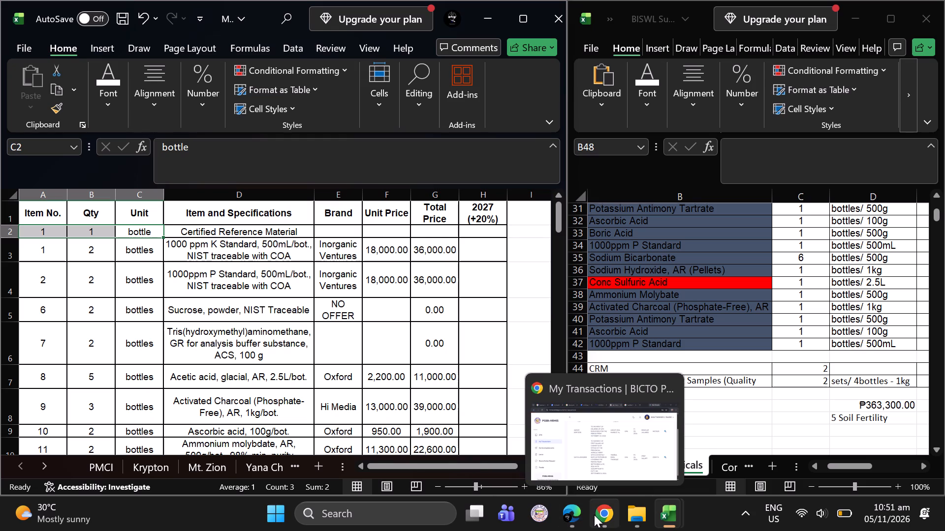
Look through the glassware and consumable items further down the market scoping list.
{"action": "scroll", "coordinate": [367, 354], "scroll_direction": "down", "scroll_amount": 3}
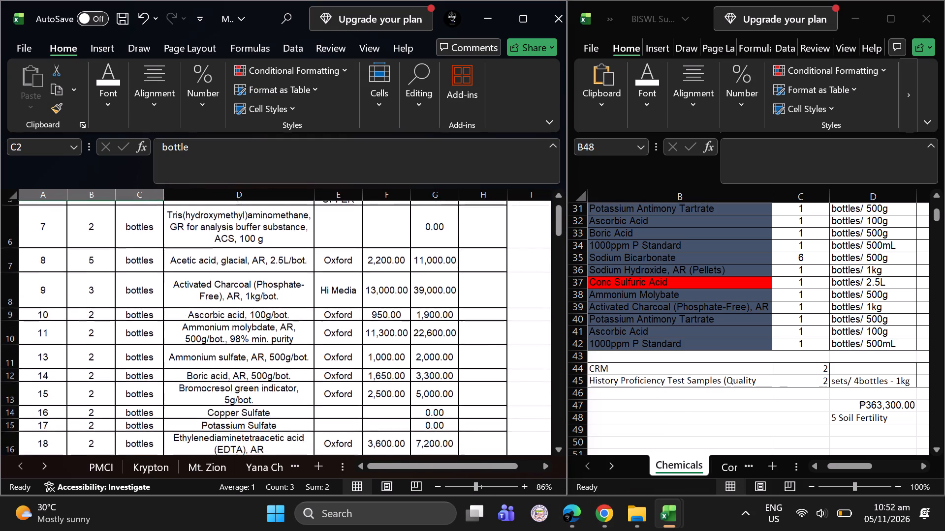
{"action": "scroll", "coordinate": [367, 354], "scroll_direction": "down", "scroll_amount": 4}
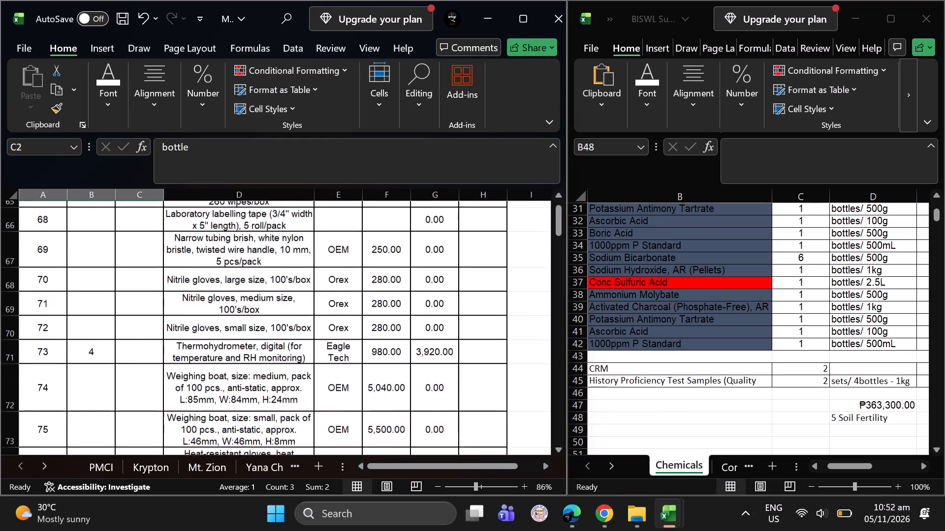
{"action": "scroll", "coordinate": [367, 354], "scroll_direction": "down", "scroll_amount": 1}
{"action": "scroll", "coordinate": [367, 354], "scroll_direction": "up", "scroll_amount": 2}
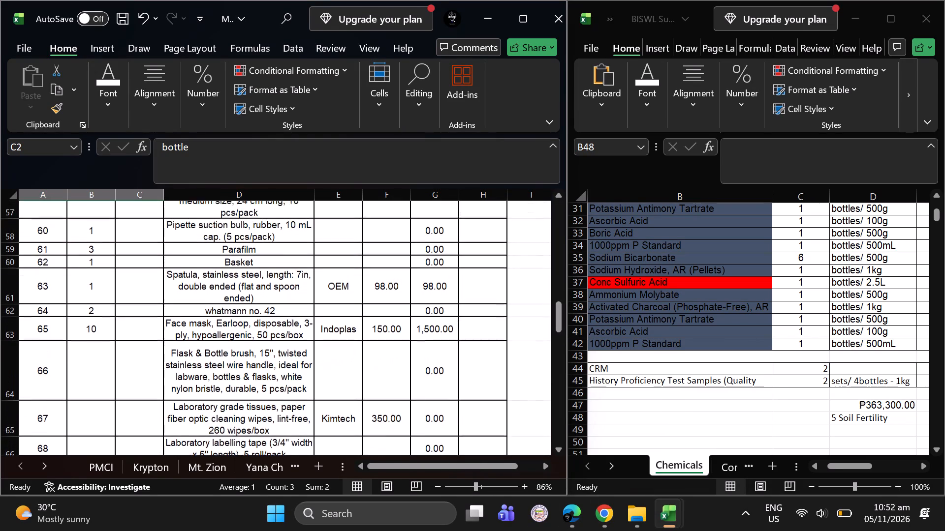
{"action": "scroll", "coordinate": [367, 354], "scroll_direction": "up", "scroll_amount": 1}
{"action": "scroll", "coordinate": [275, 318], "scroll_direction": "up", "scroll_amount": 3}
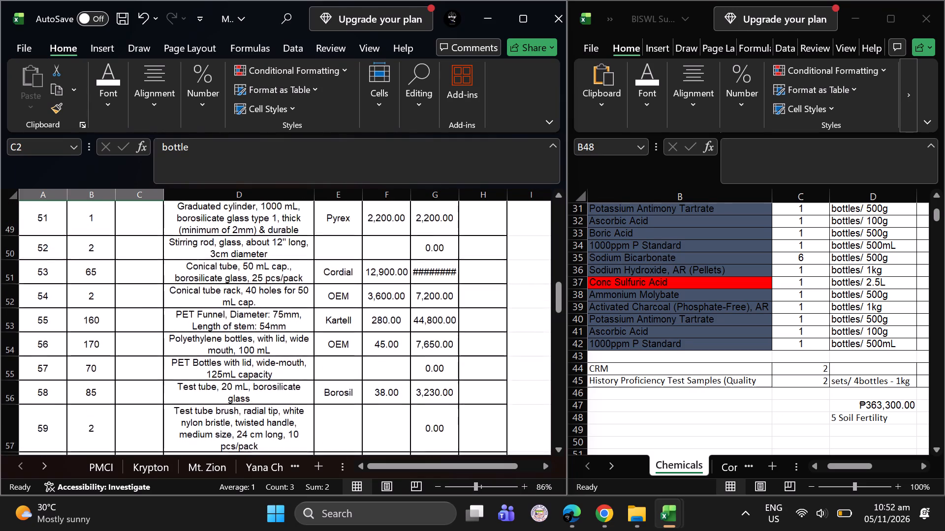
{"action": "scroll", "coordinate": [275, 318], "scroll_direction": "up", "scroll_amount": 2}
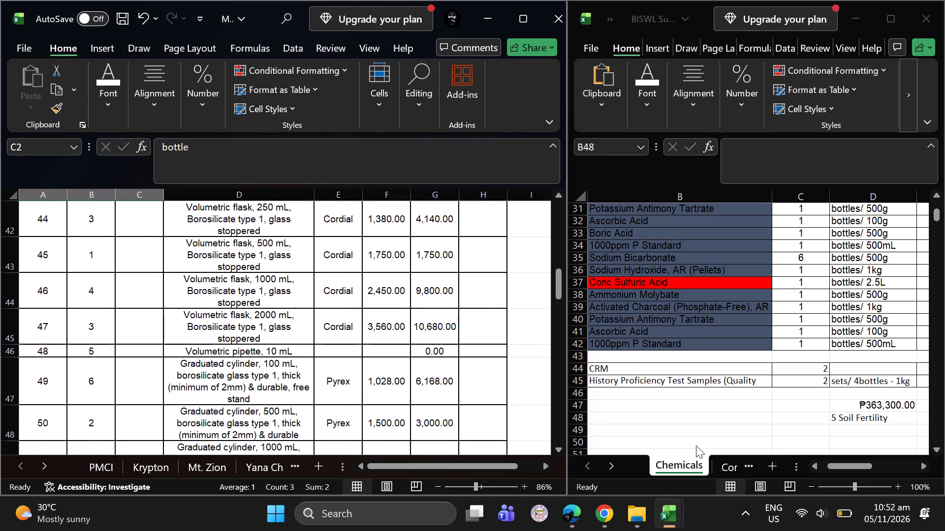
Open the Consumables sheet of the BISWL workbook and view its specs, stock, price and quantity columns.
{"action": "left_click", "coordinate": [723, 464]}
{"action": "left_click", "coordinate": [723, 464]}
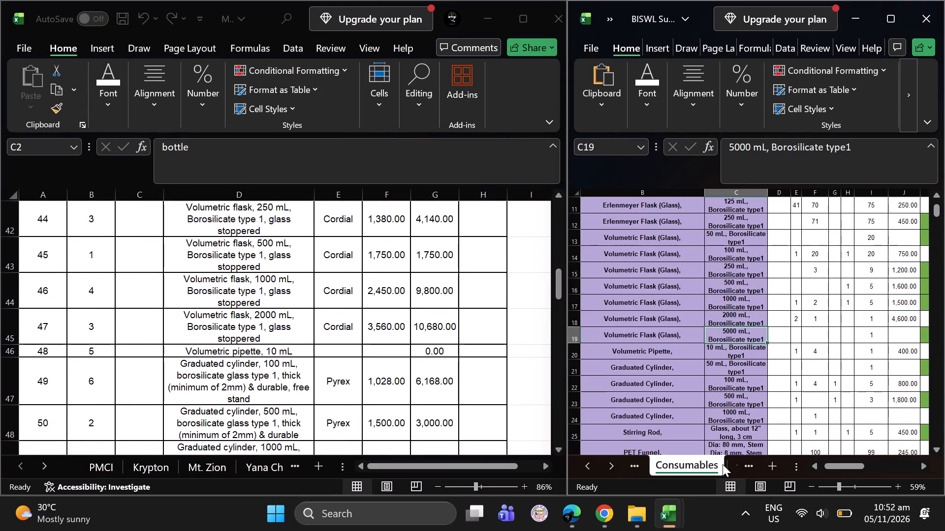
{"action": "scroll", "coordinate": [711, 423], "scroll_direction": "up", "scroll_amount": 2}
{"action": "scroll", "coordinate": [711, 423], "scroll_direction": "left", "scroll_amount": 1}
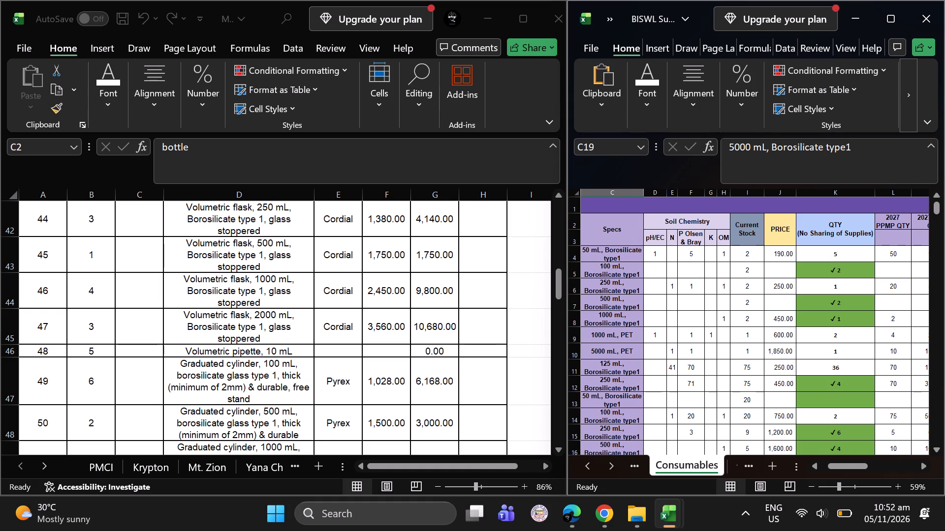
In the market scoping list, set the quantity of the 50 mL beaker to 5 and the 250 mL beaker to 1.
{"action": "scroll", "coordinate": [209, 318], "scroll_direction": "up", "scroll_amount": 1}
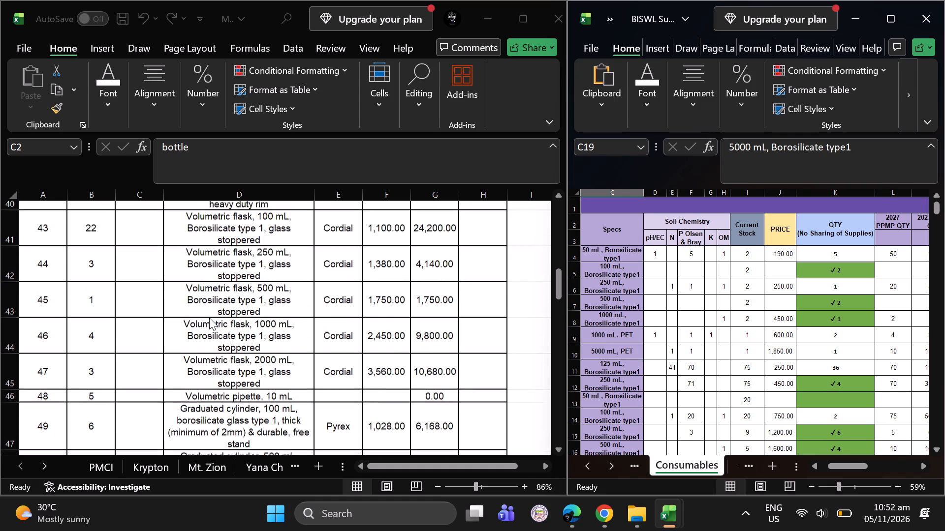
{"action": "scroll", "coordinate": [209, 318], "scroll_direction": "up", "scroll_amount": 3}
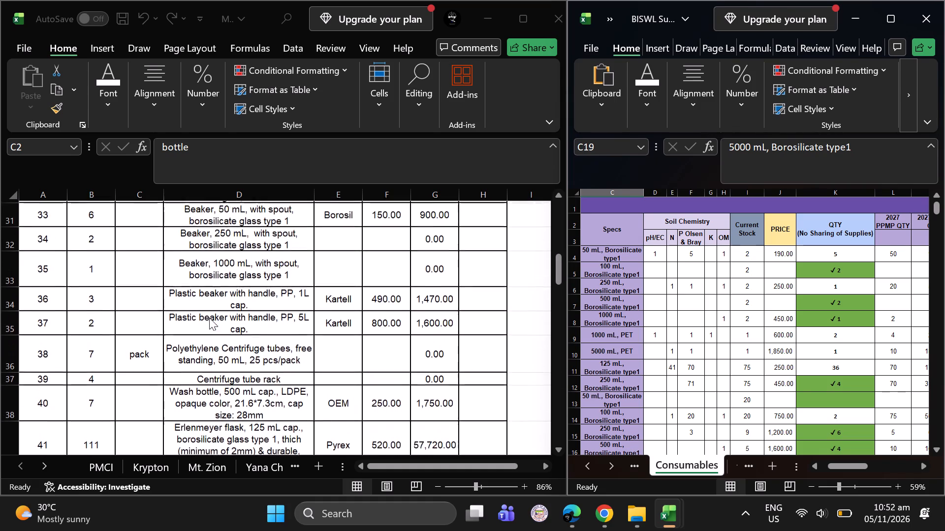
{"action": "scroll", "coordinate": [209, 318], "scroll_direction": "up", "scroll_amount": 1}
{"action": "scroll", "coordinate": [209, 318], "scroll_direction": "down", "scroll_amount": 1}
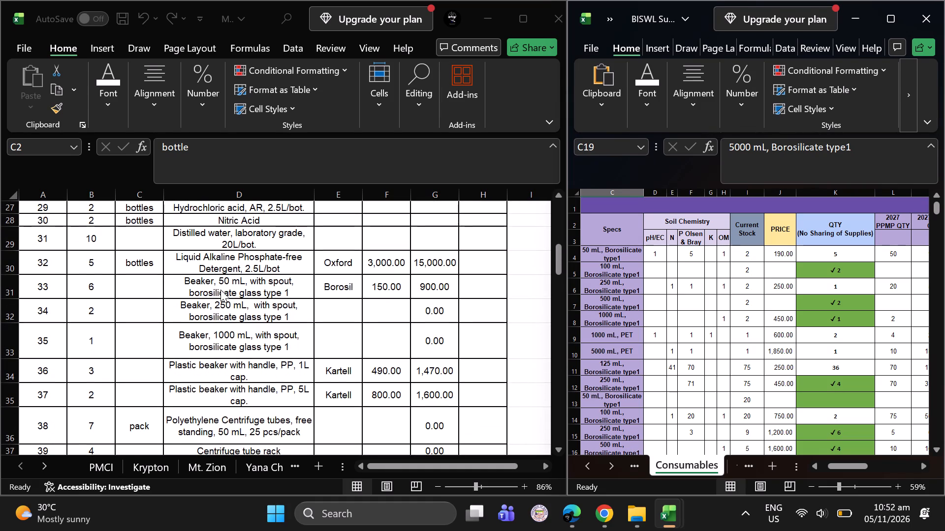
{"action": "left_click", "coordinate": [84, 286]}
{"action": "left_click", "coordinate": [84, 286]}
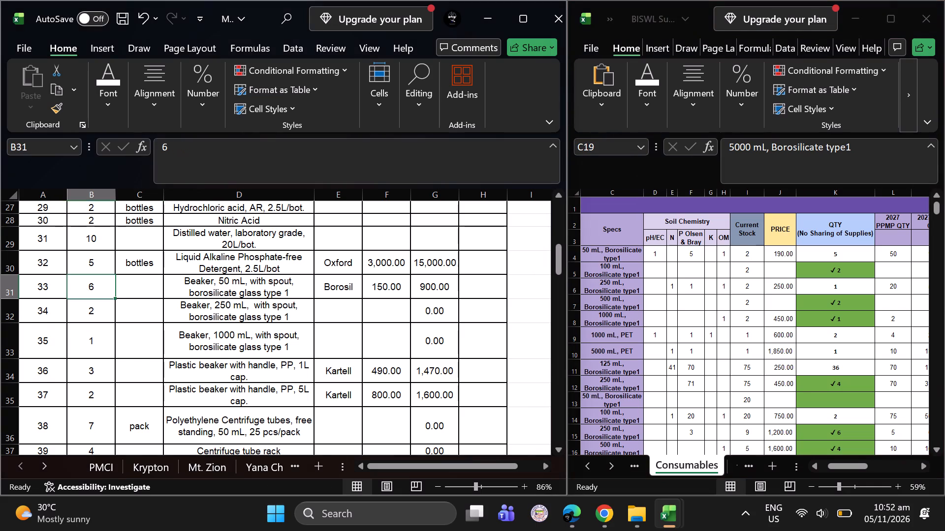
{"action": "key", "text": "5"}
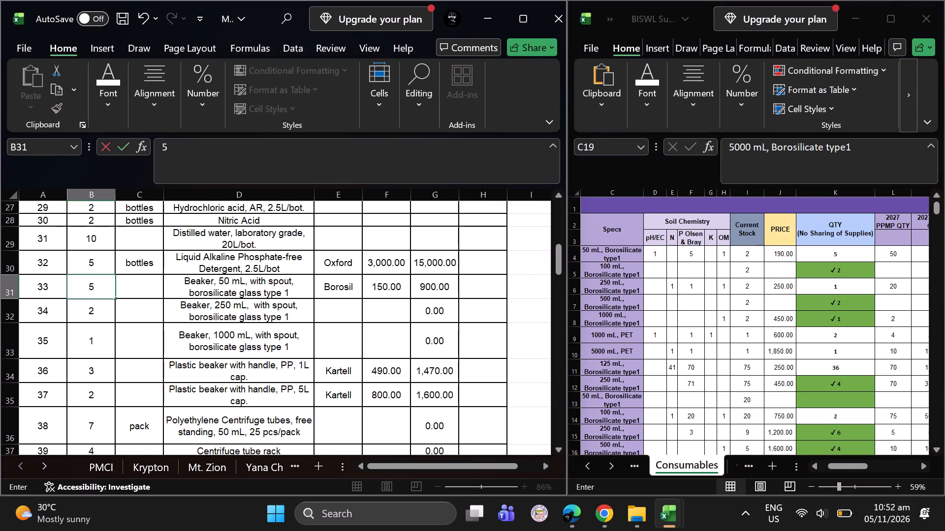
{"action": "key", "text": "Return"}
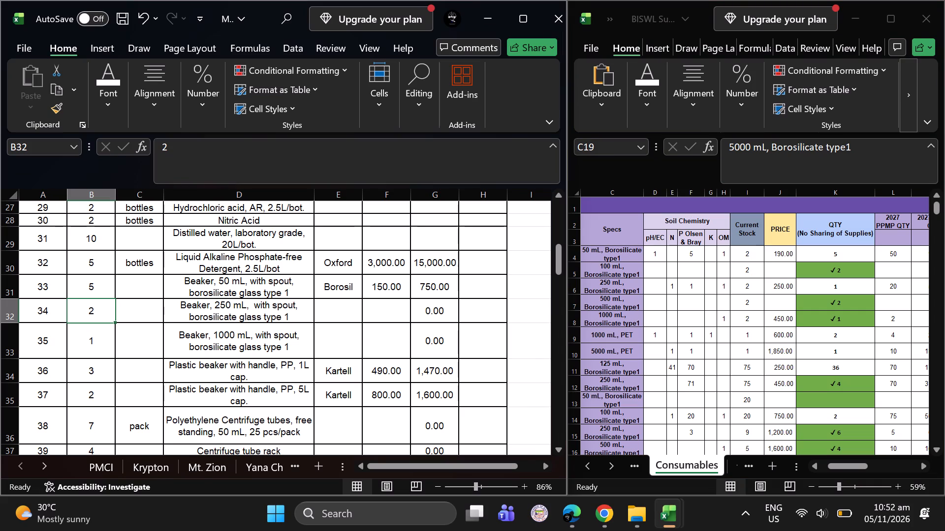
{"action": "key", "text": "1"}
{"action": "key", "text": "Return"}
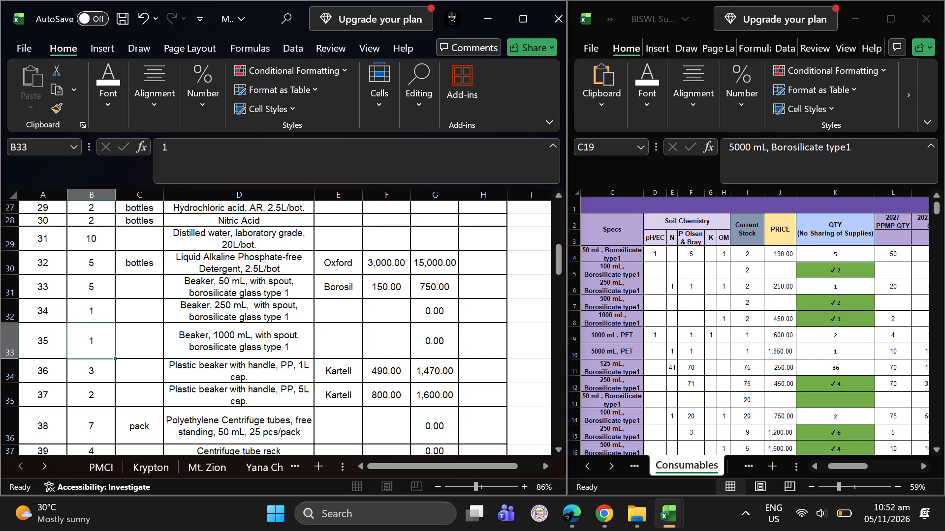
Delete the entire row of the 1000 mL beaker from the market scoping list.
{"action": "left_click", "coordinate": [4, 346]}
{"action": "right_click", "coordinate": [4, 346]}
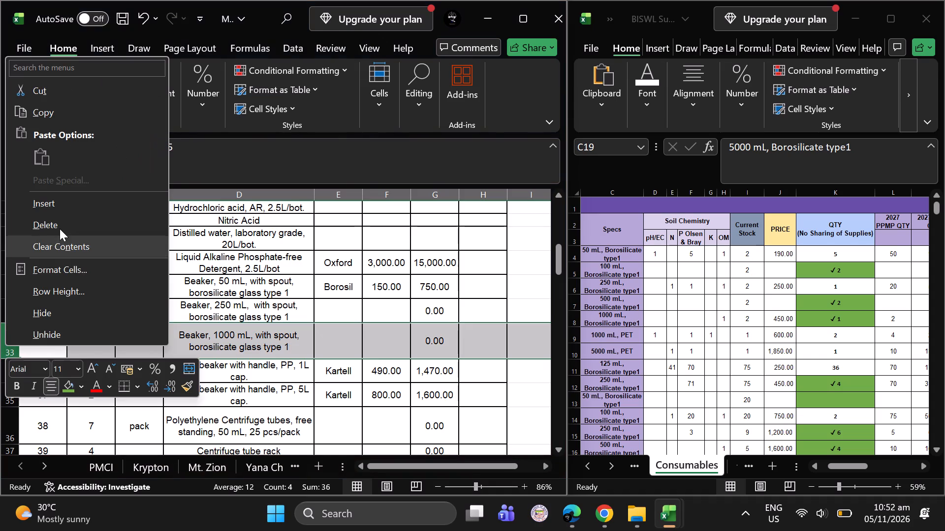
{"action": "left_click", "coordinate": [56, 223]}
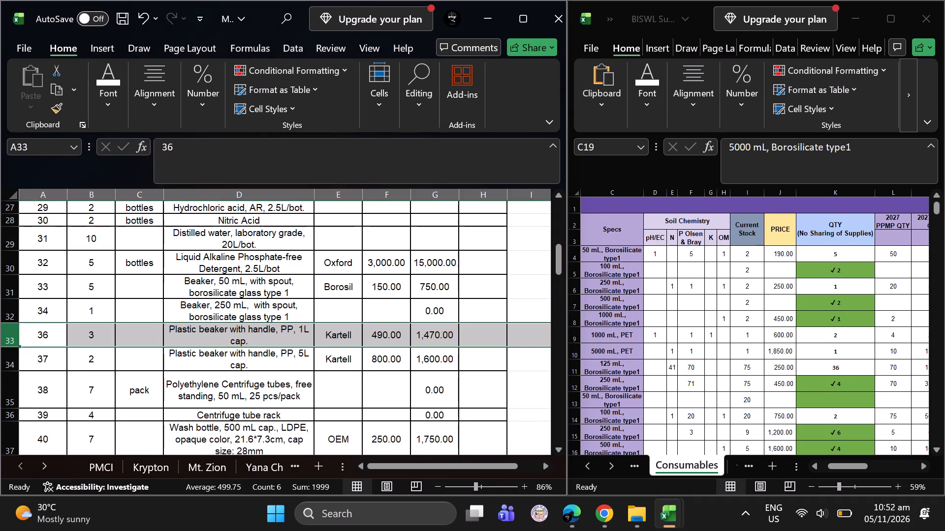
{"action": "left_click", "coordinate": [208, 336]}
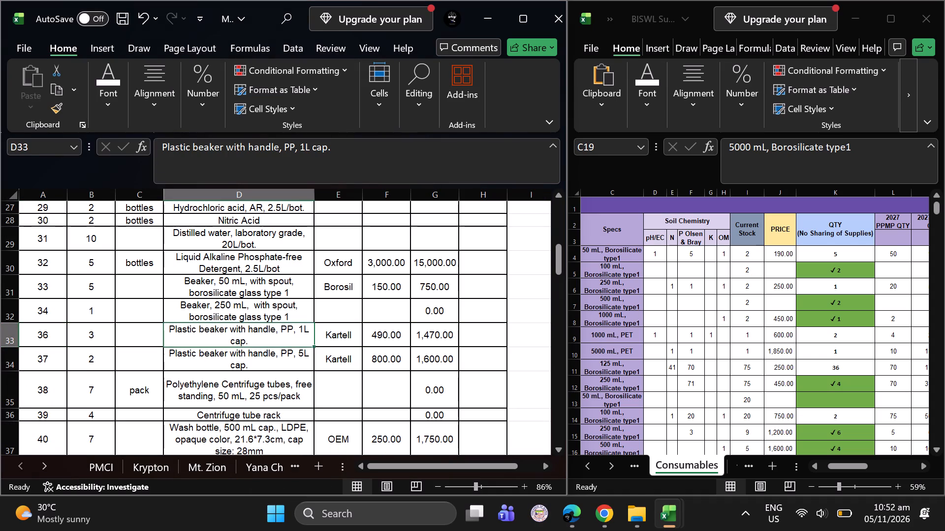
In the market scoping list, set the quantity of the 1L plastic beaker to 2 and the 5L plastic beaker to 1.
{"action": "left_click", "coordinate": [103, 333]}
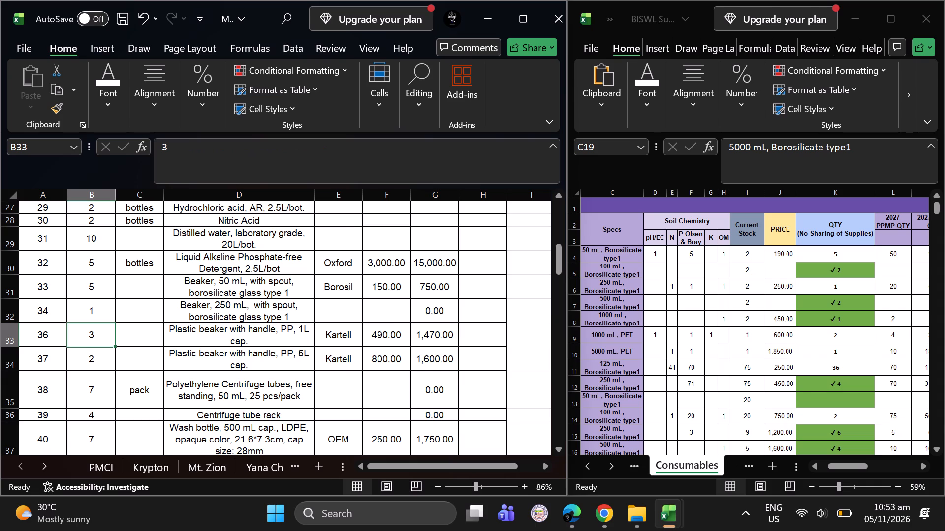
{"action": "left_click", "coordinate": [97, 338]}
{"action": "key", "text": "2"}
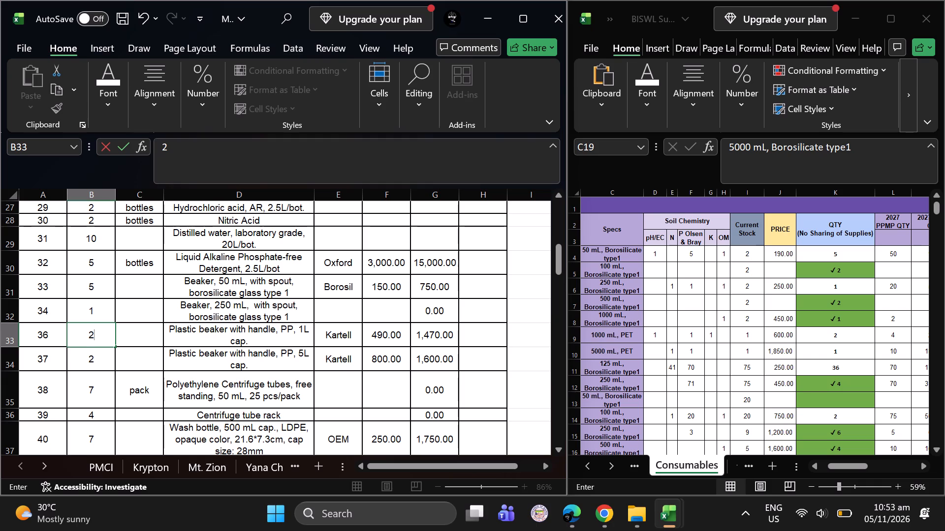
{"action": "key", "text": "Return"}
{"action": "key", "text": "1"}
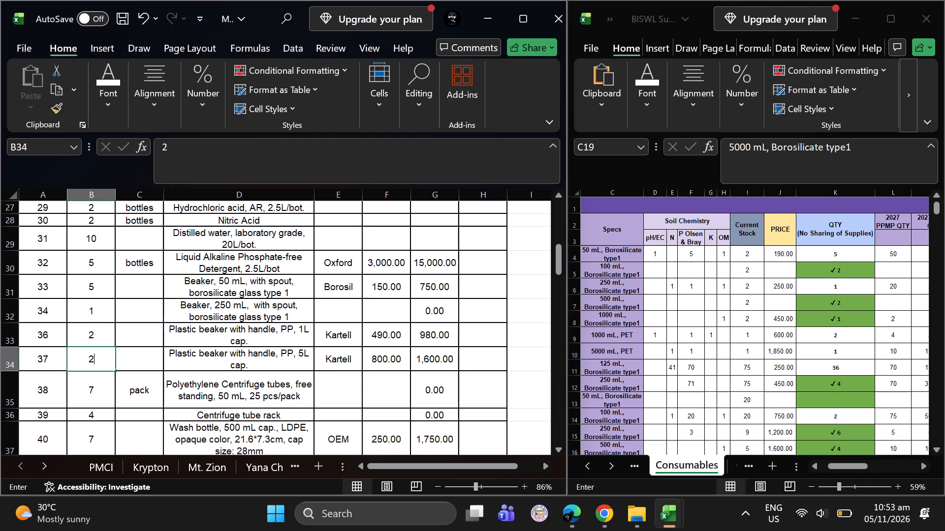
{"action": "key", "text": "Return"}
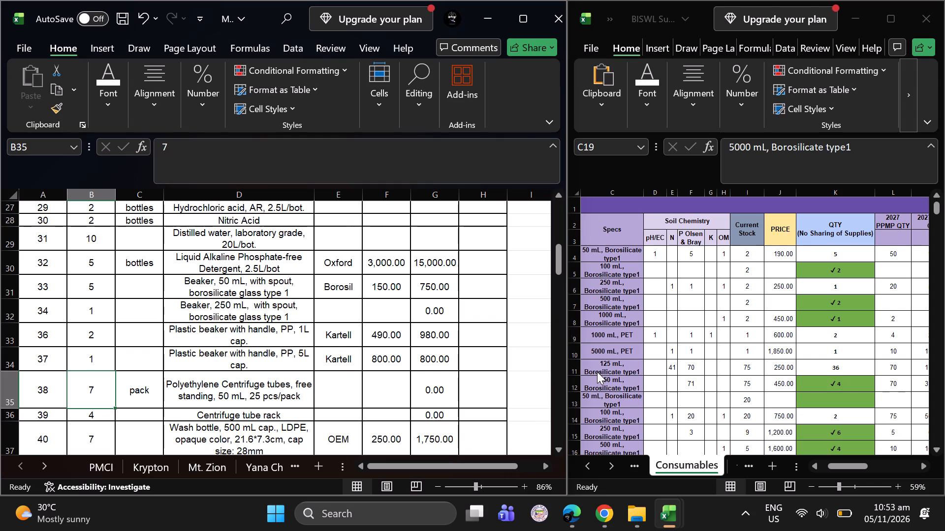
Set the quantity of the 125 mL Erlenmeyer flask to 36 in the market scoping list, following the Consumables sheet.
{"action": "scroll", "coordinate": [406, 408], "scroll_direction": "down", "scroll_amount": 1}
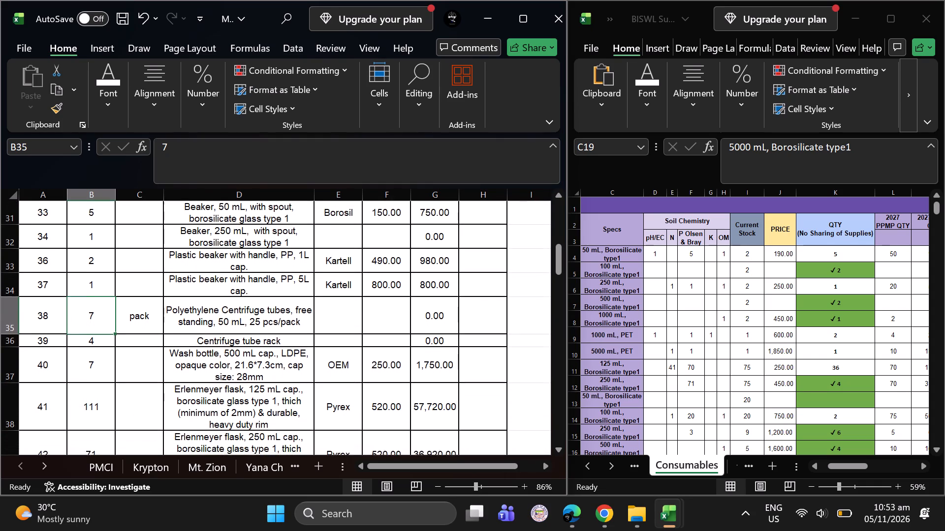
{"action": "scroll", "coordinate": [406, 408], "scroll_direction": "down", "scroll_amount": 2}
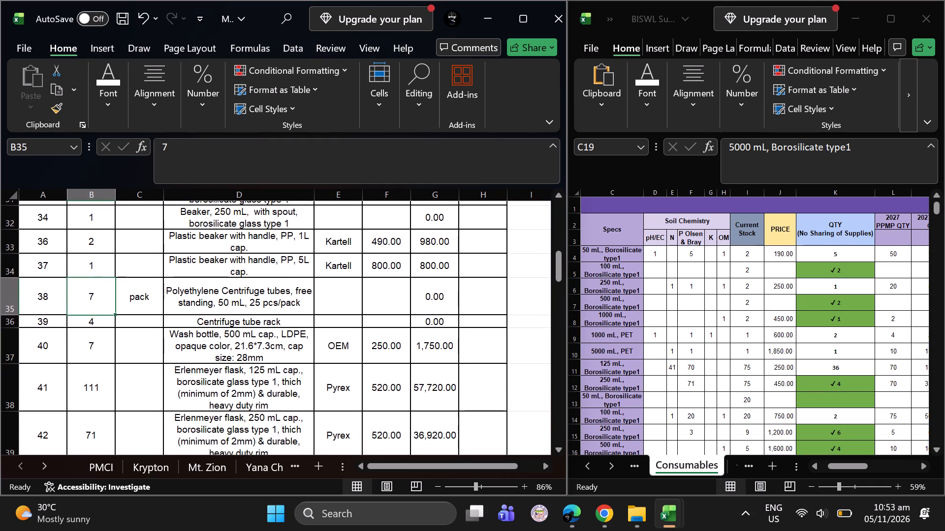
{"action": "scroll", "coordinate": [406, 408], "scroll_direction": "down", "scroll_amount": 1}
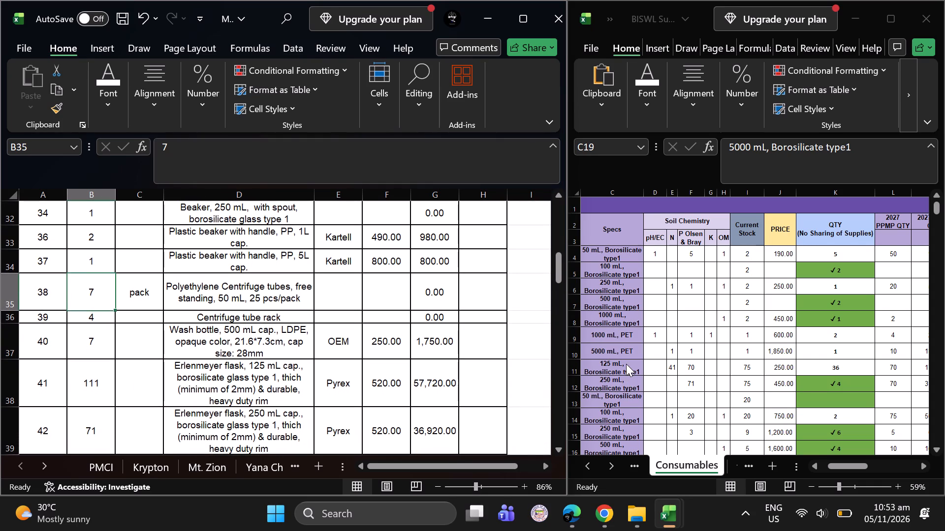
{"action": "scroll", "coordinate": [626, 364], "scroll_direction": "right", "scroll_amount": 3}
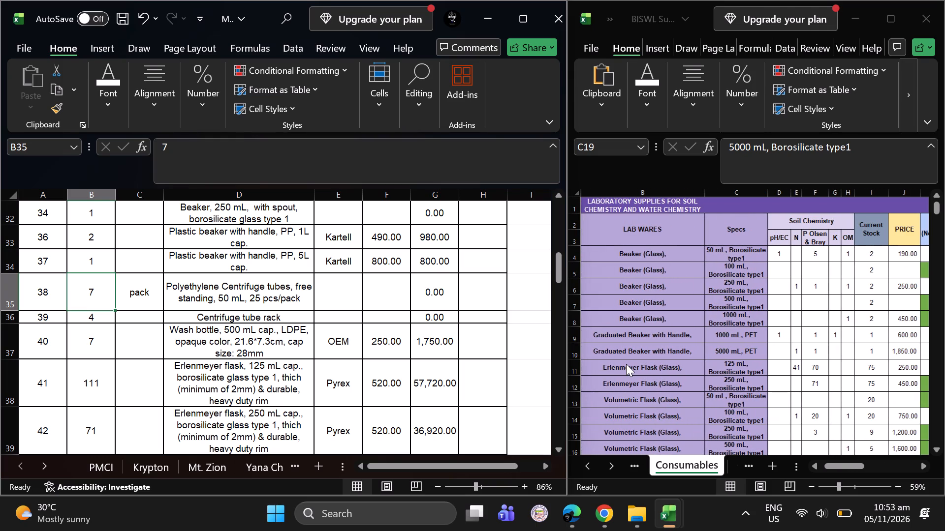
{"action": "scroll", "coordinate": [626, 364], "scroll_direction": "left", "scroll_amount": 2}
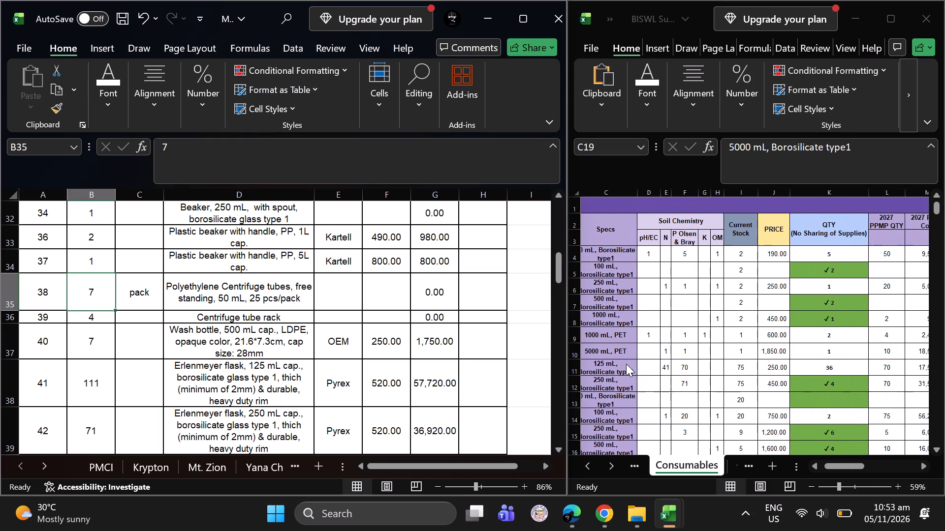
{"action": "scroll", "coordinate": [626, 364], "scroll_direction": "left", "scroll_amount": 1}
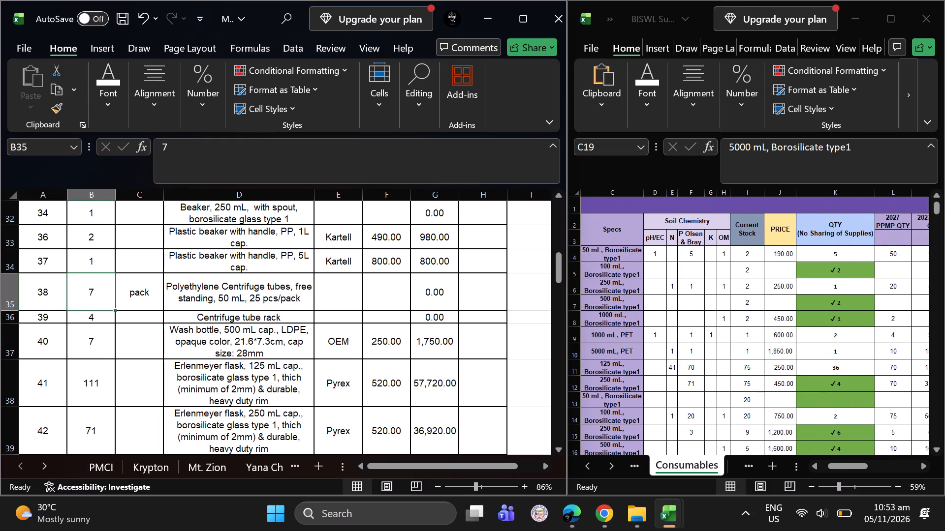
{"action": "left_click", "coordinate": [95, 388]}
{"action": "type", "text": "36"}
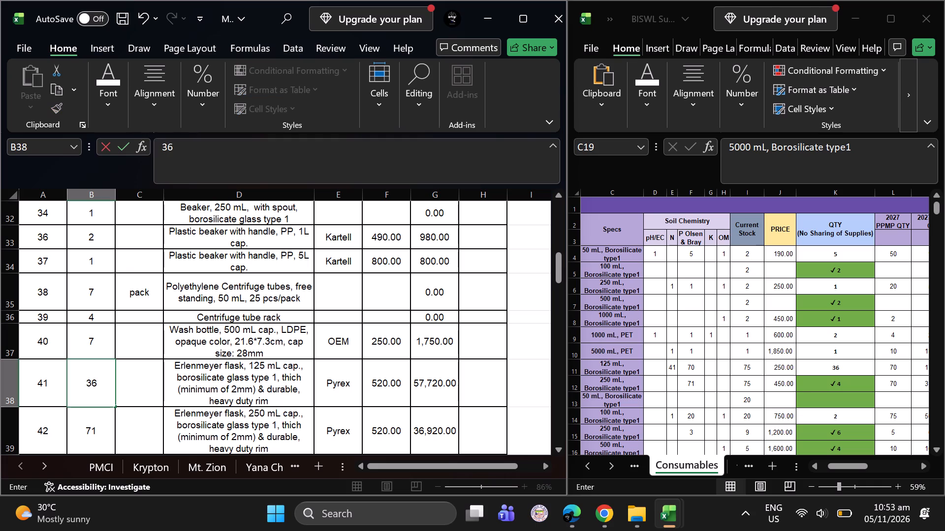
{"action": "key", "text": "Return"}
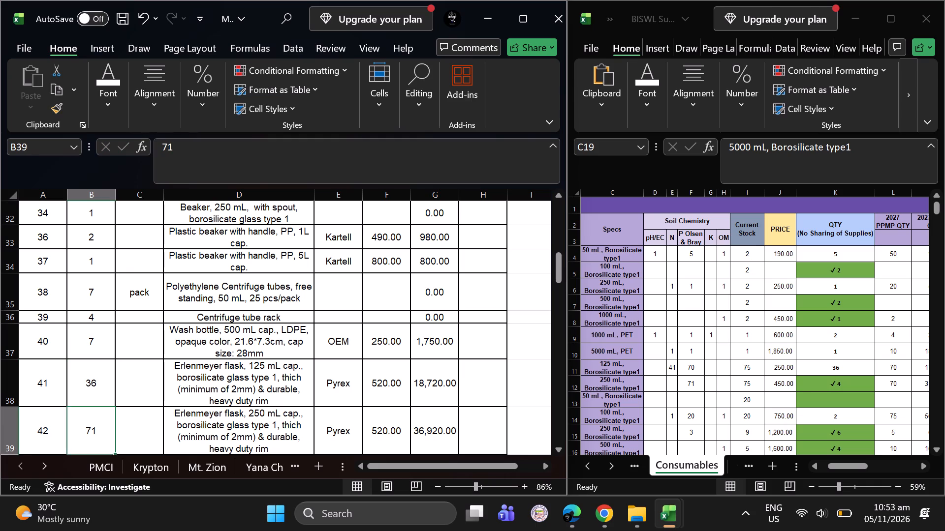
Delete the entire row of the 250 mL Erlenmeyer flask from the market scoping list.
{"action": "scroll", "coordinate": [95, 388], "scroll_direction": "down", "scroll_amount": 1}
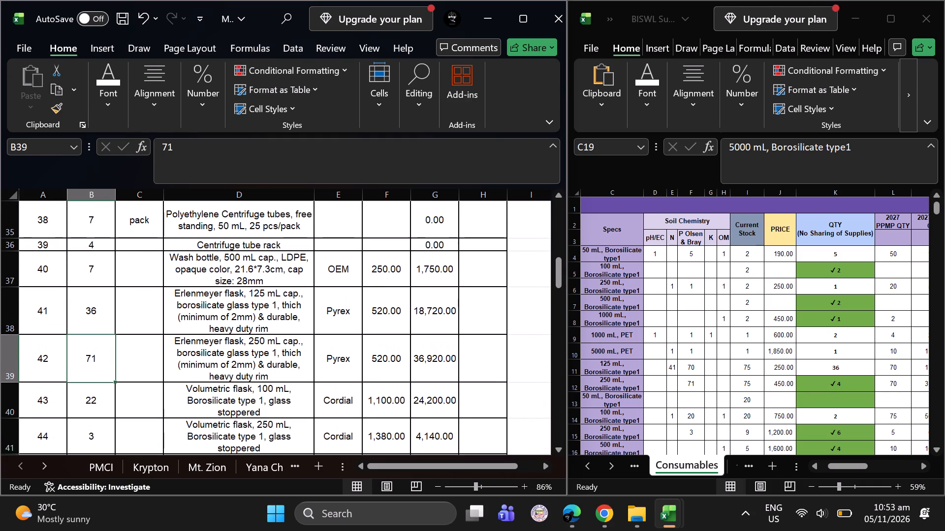
{"action": "left_click", "coordinate": [36, 359]}
{"action": "right_click", "coordinate": [36, 359]}
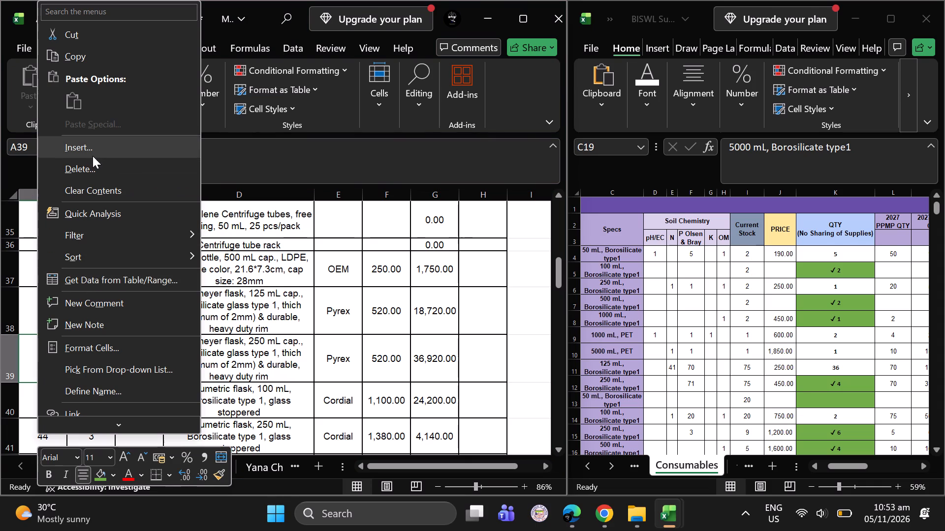
{"action": "left_click", "coordinate": [95, 168]}
{"action": "left_click", "coordinate": [62, 199]}
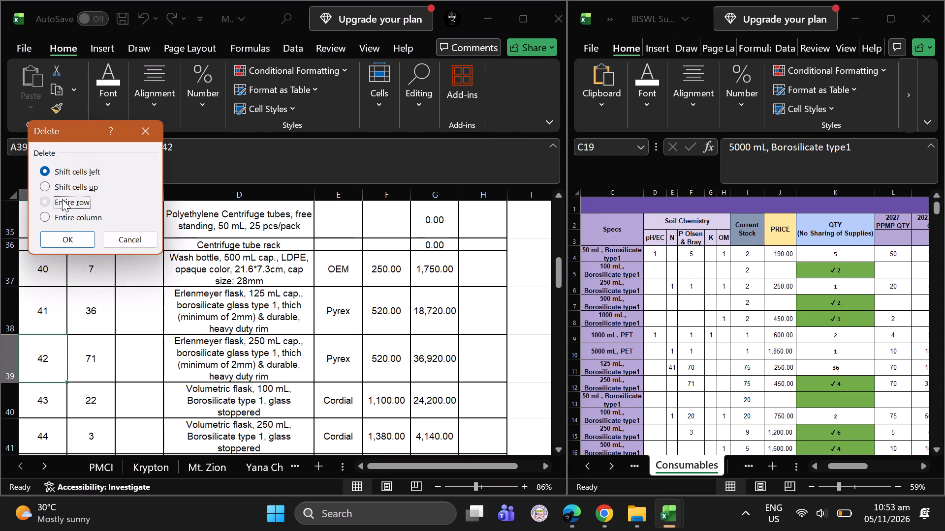
{"action": "key", "text": "Return"}
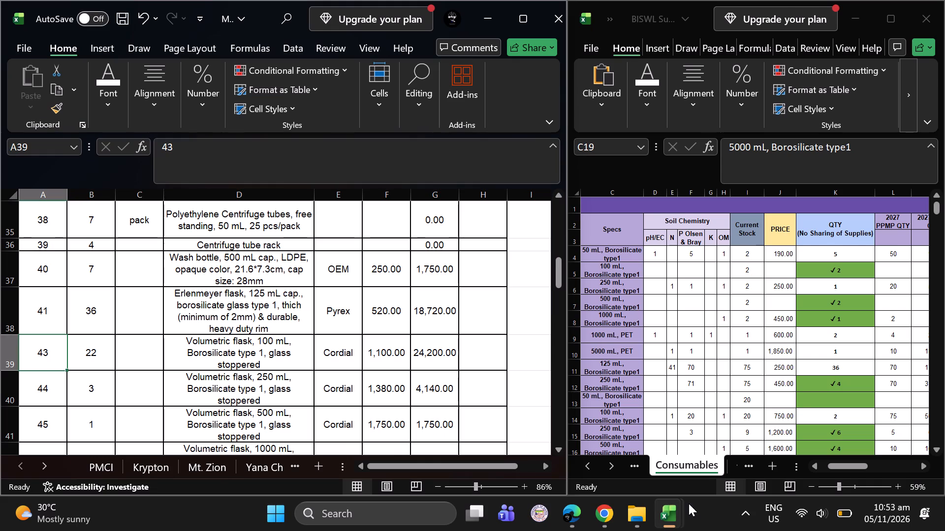
Narrow the LAB WARES column in the BISWL Consumables sheet so item names and the QTY column fit in view together.
{"action": "scroll", "coordinate": [669, 414], "scroll_direction": "right", "scroll_amount": 2}
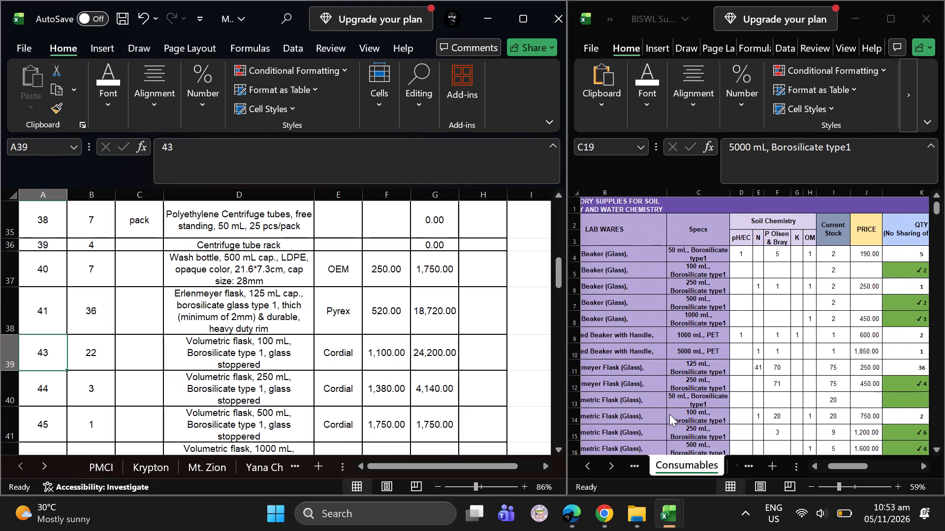
{"action": "scroll", "coordinate": [669, 414], "scroll_direction": "right", "scroll_amount": 1}
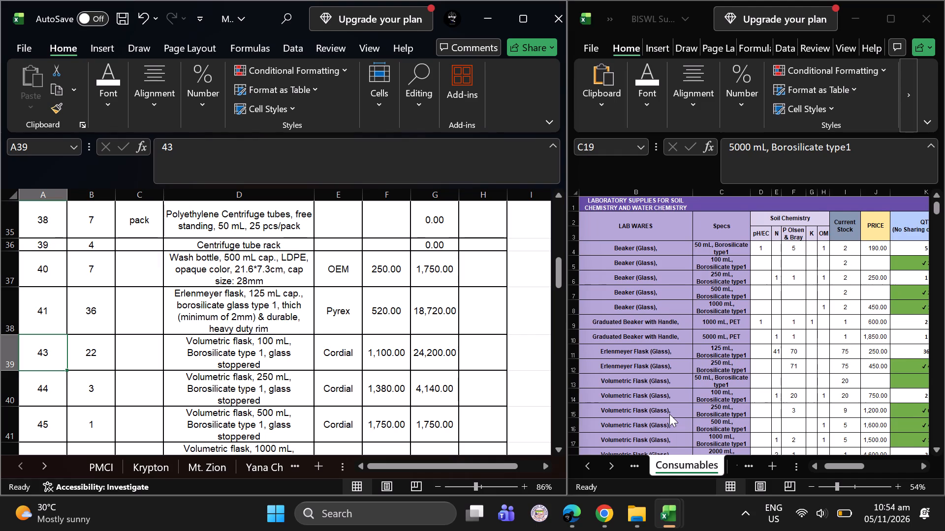
{"action": "scroll", "coordinate": [669, 414], "scroll_direction": "left", "scroll_amount": 1}
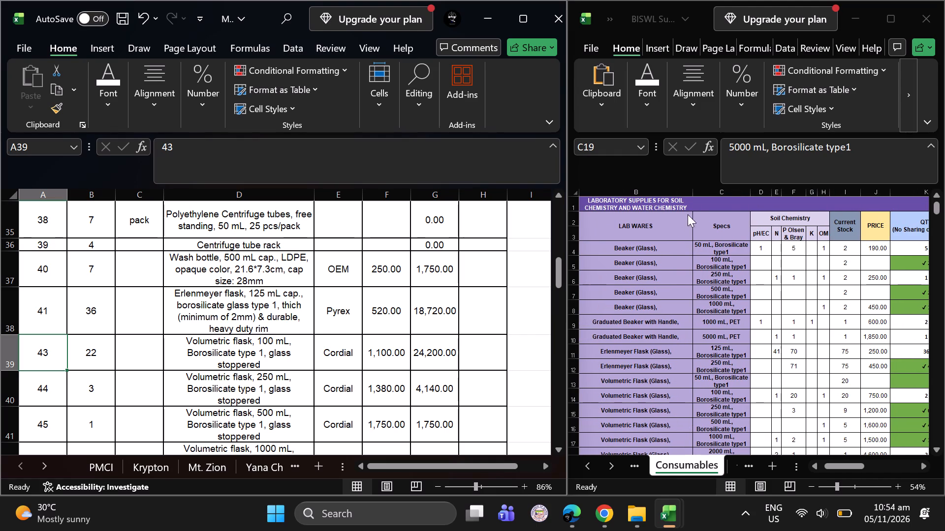
{"action": "left_click", "coordinate": [693, 196]}
{"action": "left_click_drag", "start_coordinate": [693, 191], "coordinate": [672, 193]}
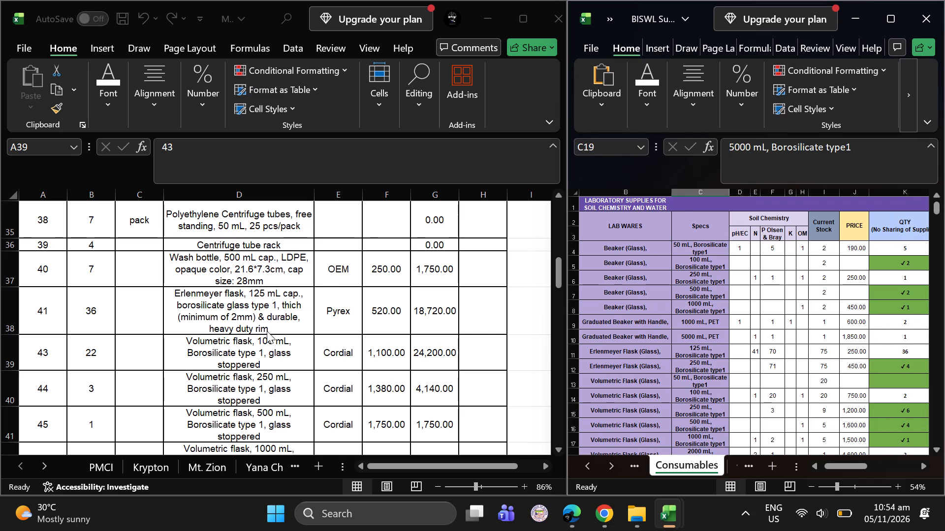
Set the quantity of the 100 mL volumetric flask to 2 in the market scoping list.
{"action": "left_click", "coordinate": [88, 348]}
{"action": "left_click", "coordinate": [88, 348]}
{"action": "key", "text": "2"}
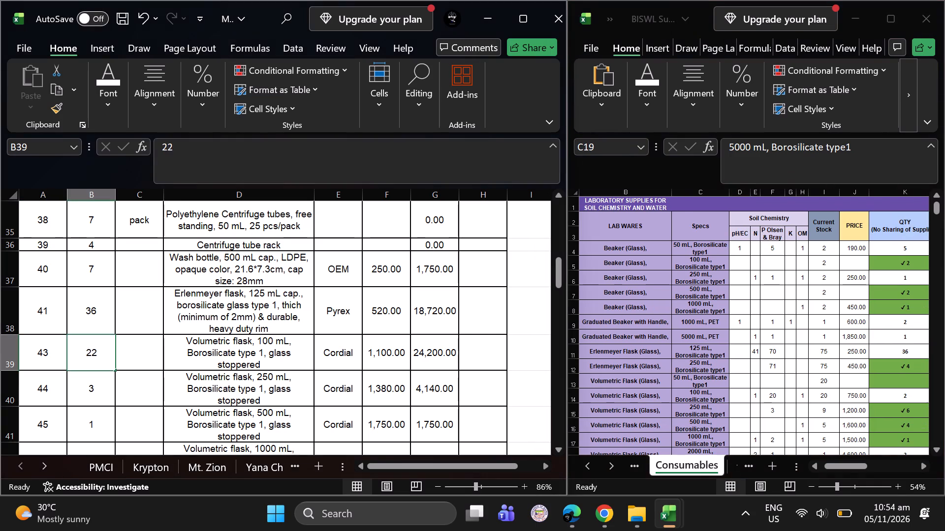
{"action": "key", "text": "Return"}
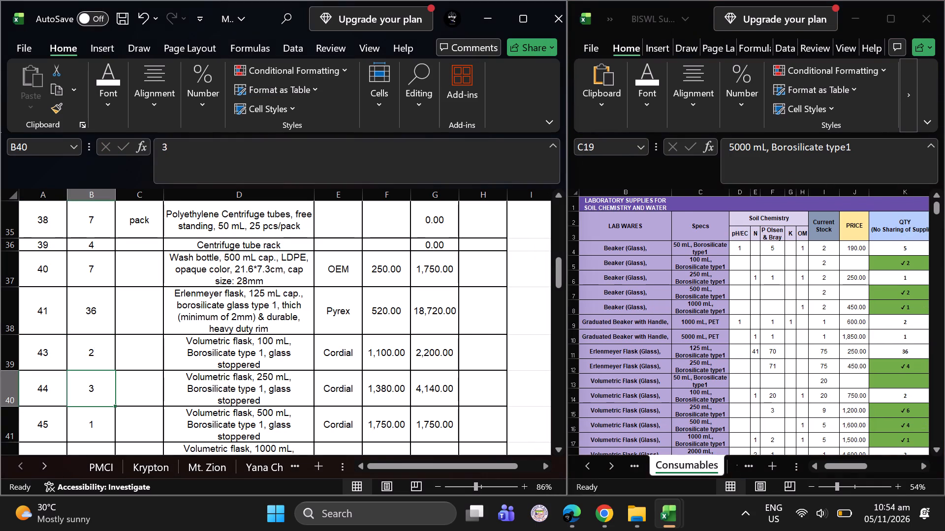
Delete the entire rows of the 250 mL, 500 mL and 1000 mL volumetric flasks from the market scoping list.
{"action": "left_click", "coordinate": [227, 392]}
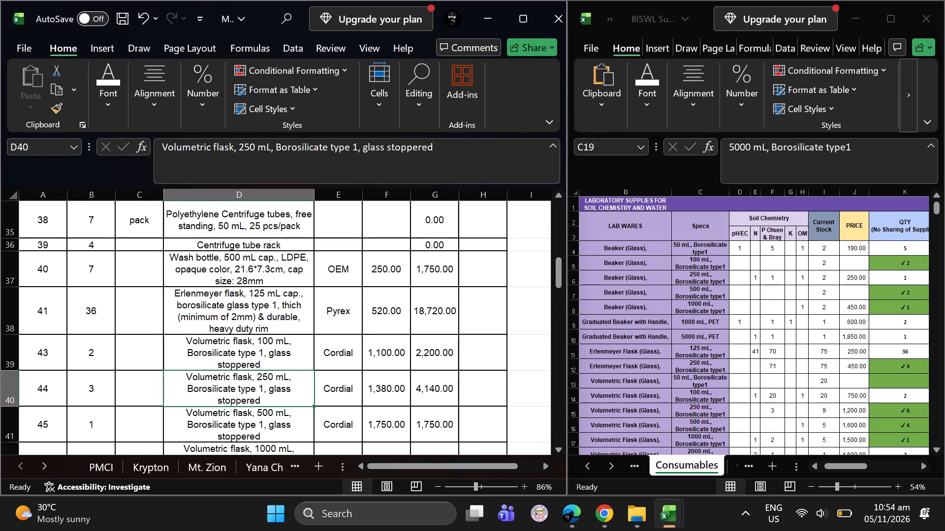
{"action": "scroll", "coordinate": [35, 387], "scroll_direction": "down", "scroll_amount": 3}
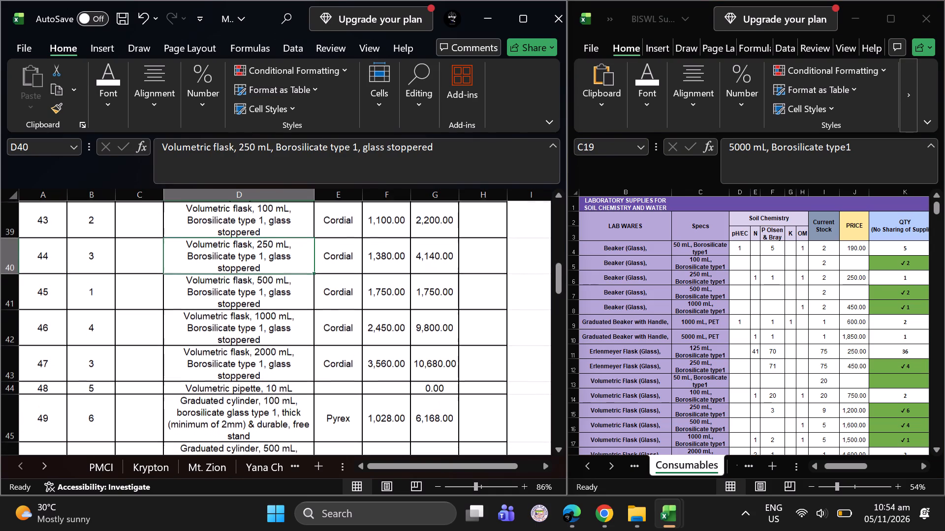
{"action": "left_click_drag", "start_coordinate": [5, 256], "coordinate": [1, 342]}
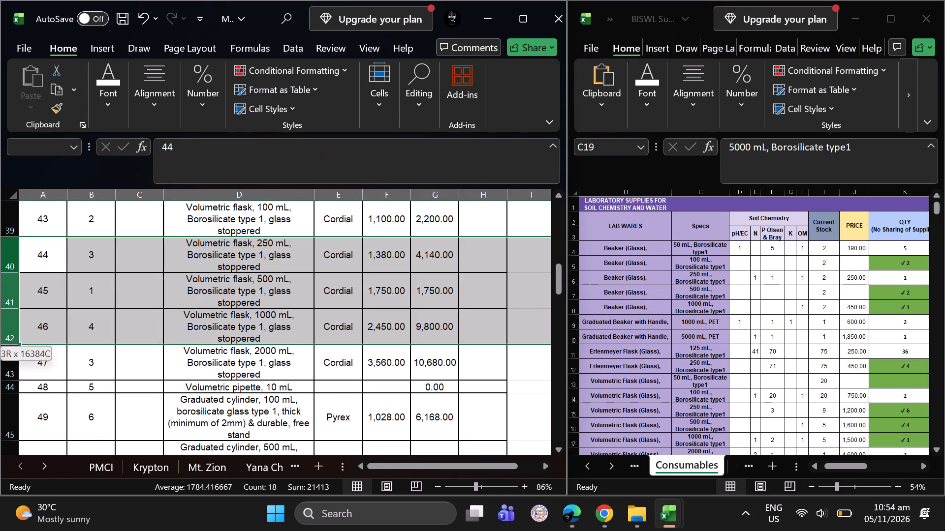
{"action": "left_click_drag", "start_coordinate": [1, 342], "coordinate": [0, 352]}
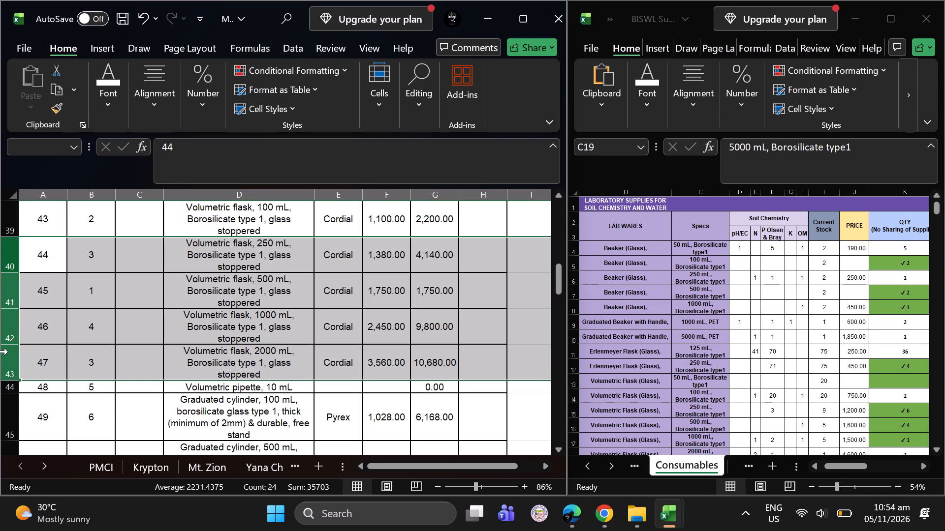
{"action": "scroll", "coordinate": [649, 390], "scroll_direction": "down", "scroll_amount": 1}
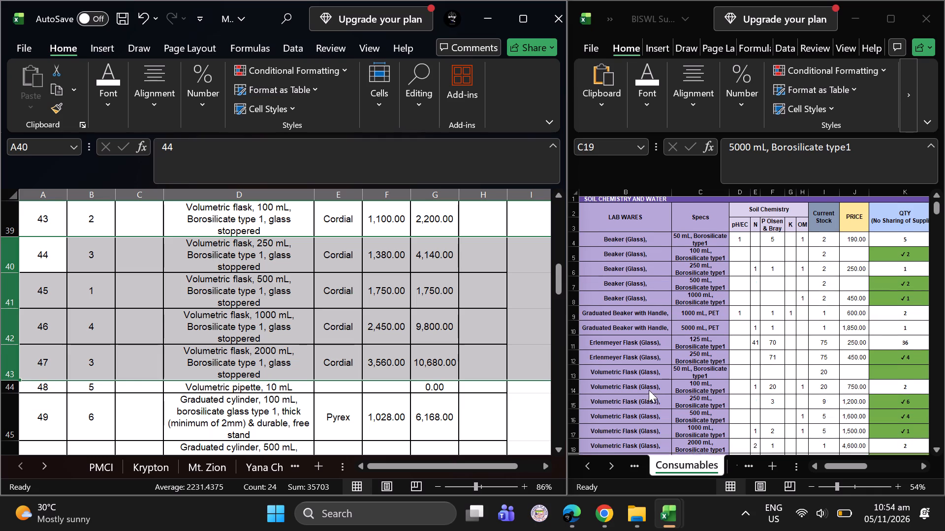
{"action": "scroll", "coordinate": [649, 390], "scroll_direction": "down", "scroll_amount": 1}
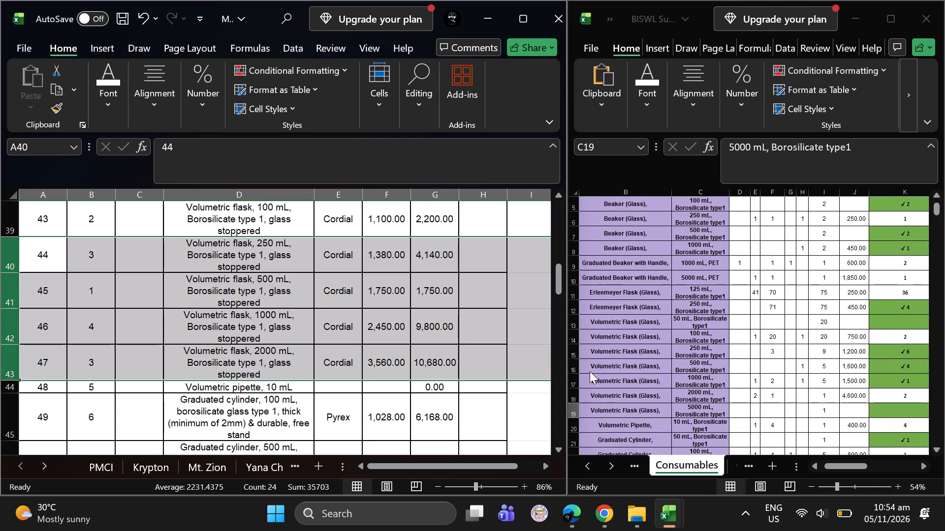
{"action": "left_click", "coordinate": [111, 362]}
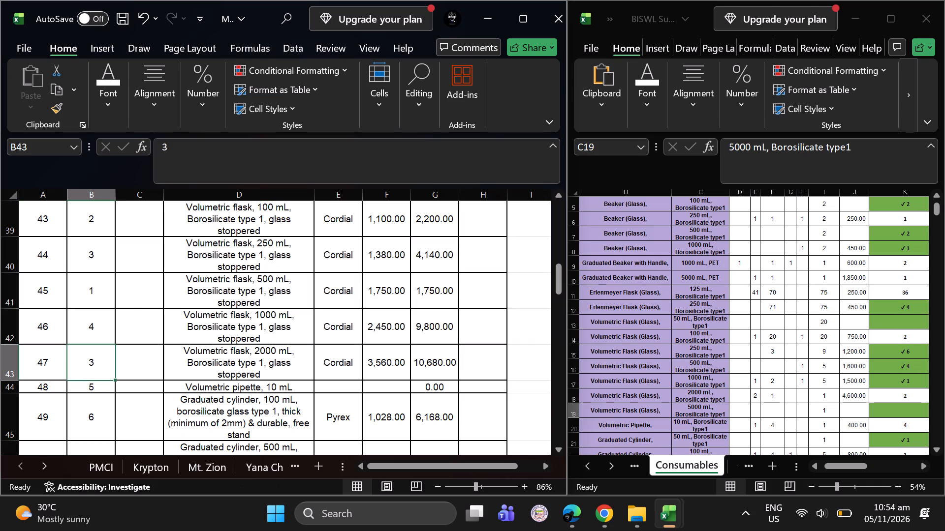
{"action": "left_click_drag", "start_coordinate": [88, 255], "coordinate": [77, 321]}
{"action": "right_click", "coordinate": [77, 321]}
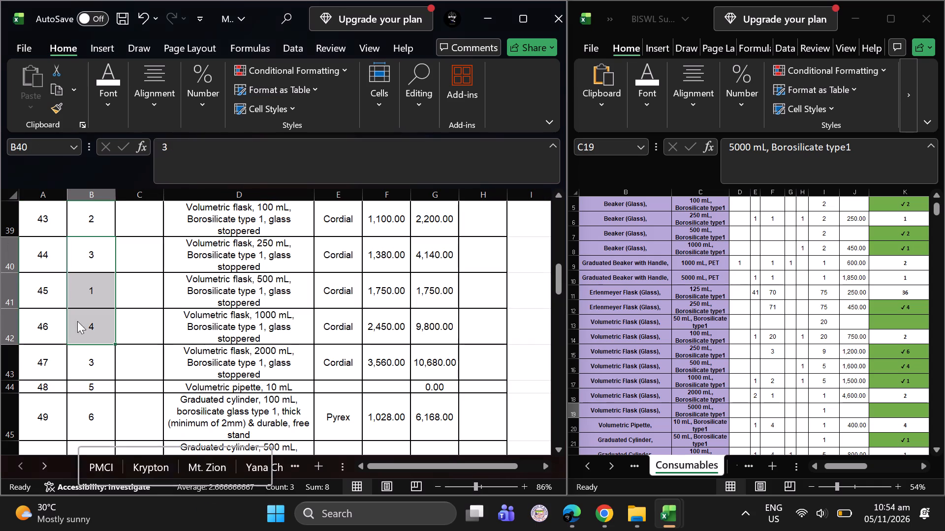
{"action": "left_click", "coordinate": [129, 167]}
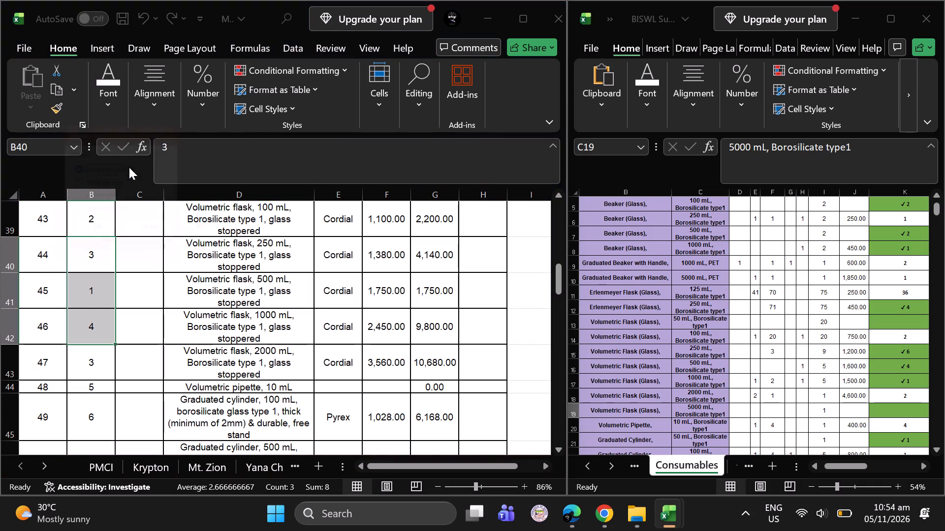
{"action": "left_click", "coordinate": [112, 204]}
{"action": "key", "text": "Return"}
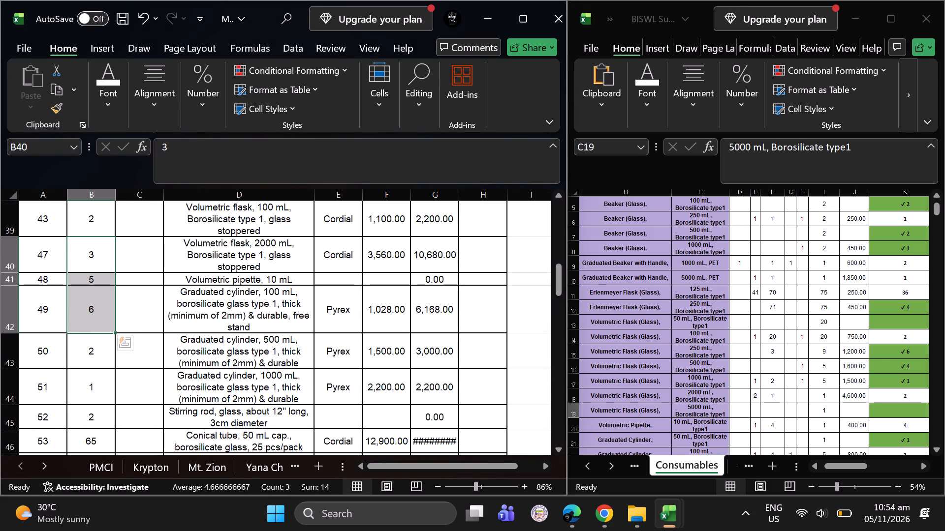
Set the quantity of the 2000 mL volumetric flask to 2 in the market scoping list.
{"action": "left_click", "coordinate": [88, 249]}
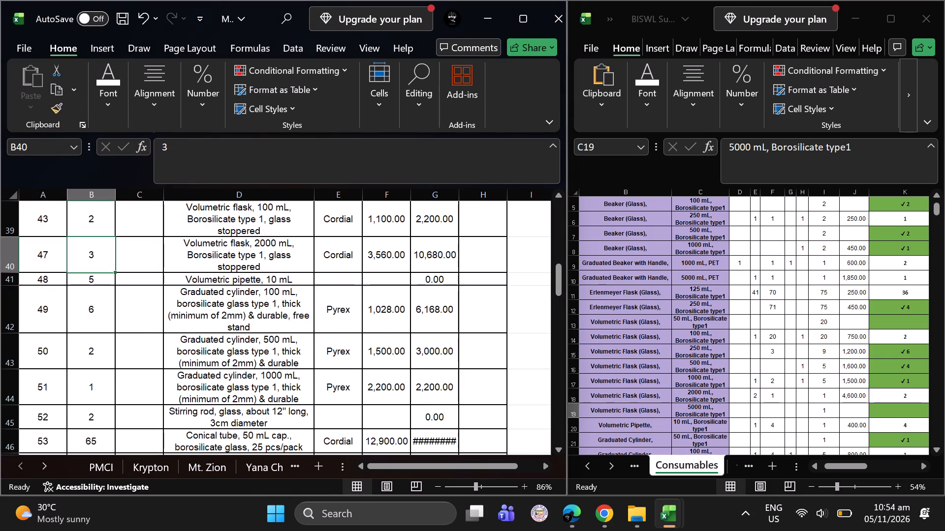
{"action": "key", "text": "2"}
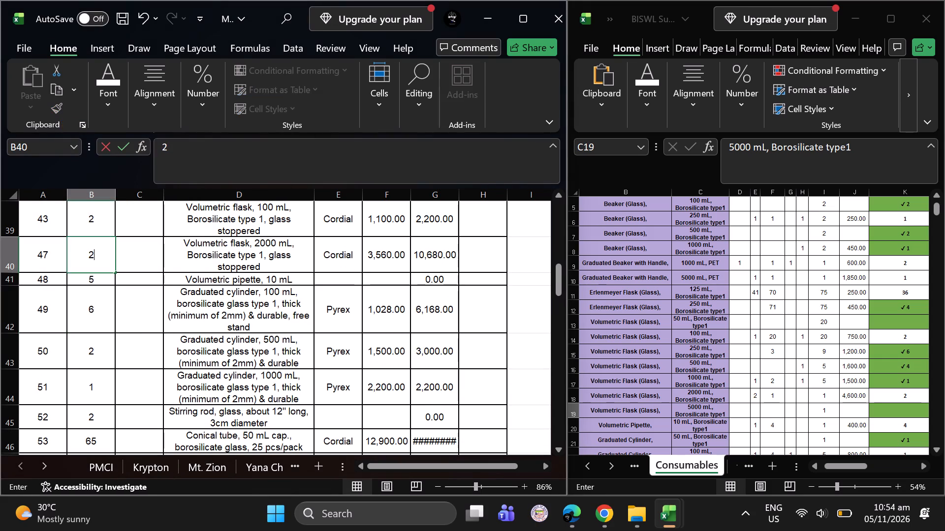
{"action": "key", "text": "Return"}
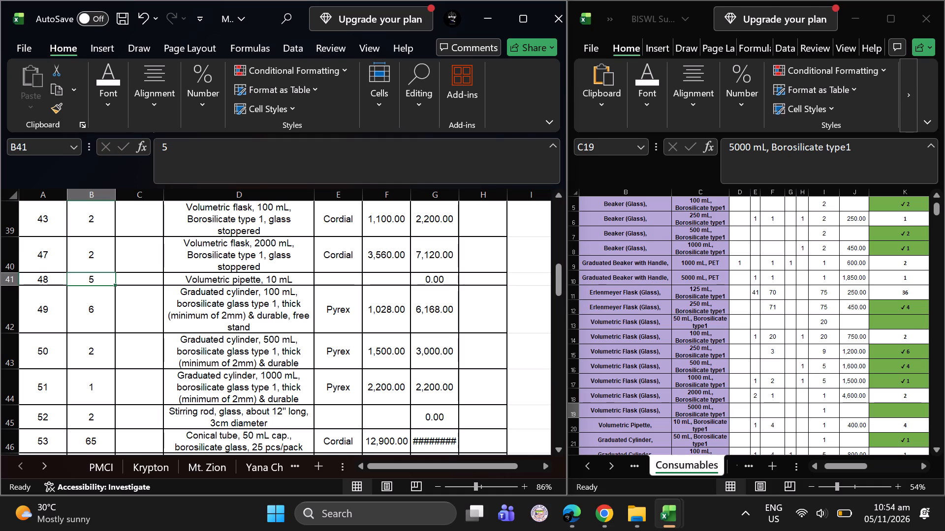
Set the quantity of the 10 mL volumetric pipette to 4 in the market scoping list.
{"action": "left_click", "coordinate": [92, 278]}
{"action": "key", "text": "4"}
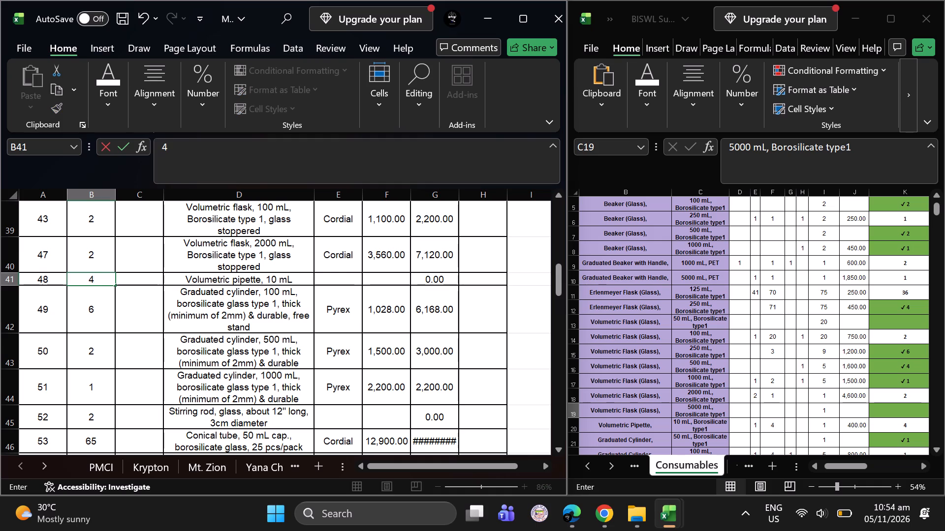
{"action": "key", "text": "Return"}
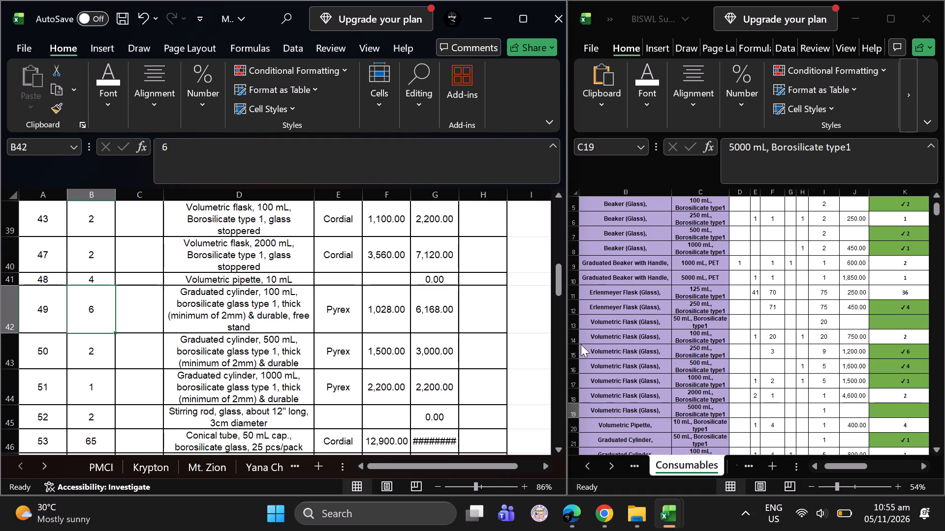
Set the quantity of the 100 mL graduated cylinder to 1 in the market scoping list, matching the Consumables sheet.
{"action": "scroll", "coordinate": [676, 362], "scroll_direction": "down", "scroll_amount": 1}
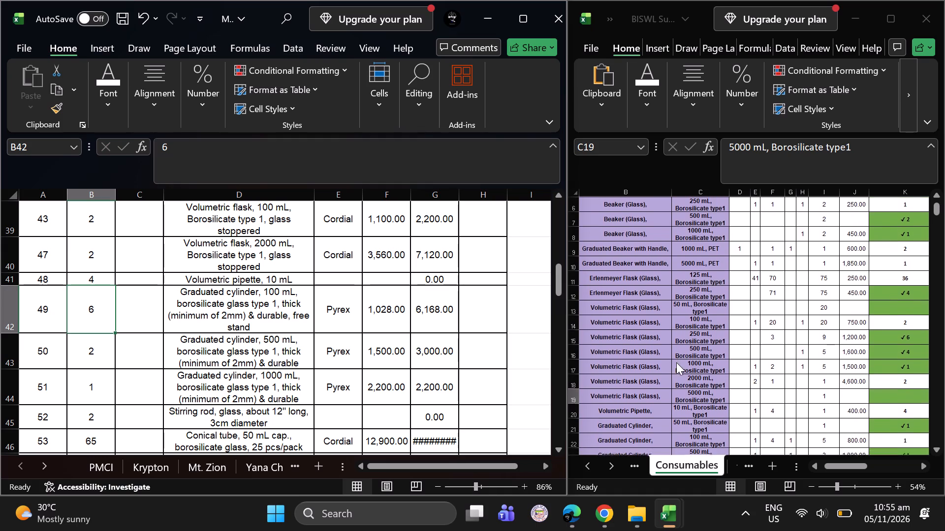
{"action": "scroll", "coordinate": [676, 362], "scroll_direction": "down", "scroll_amount": 1}
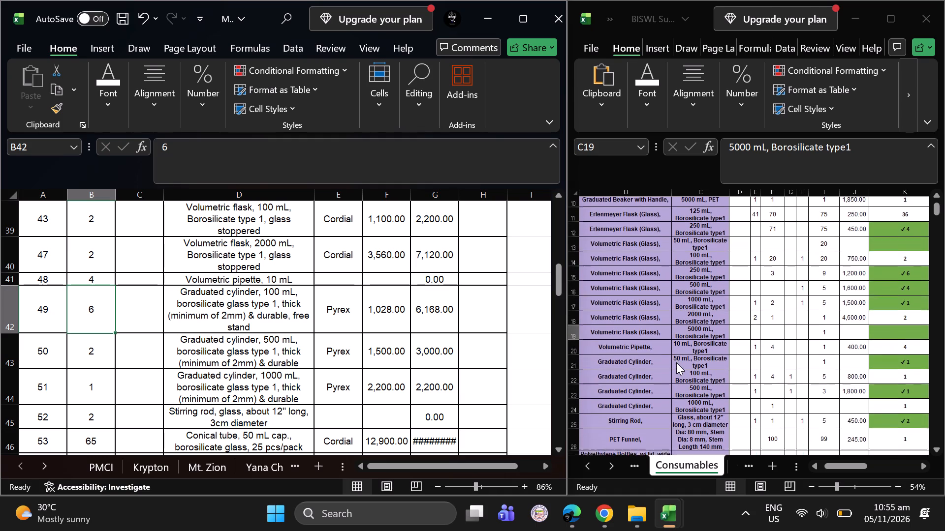
{"action": "scroll", "coordinate": [676, 362], "scroll_direction": "down", "scroll_amount": 1}
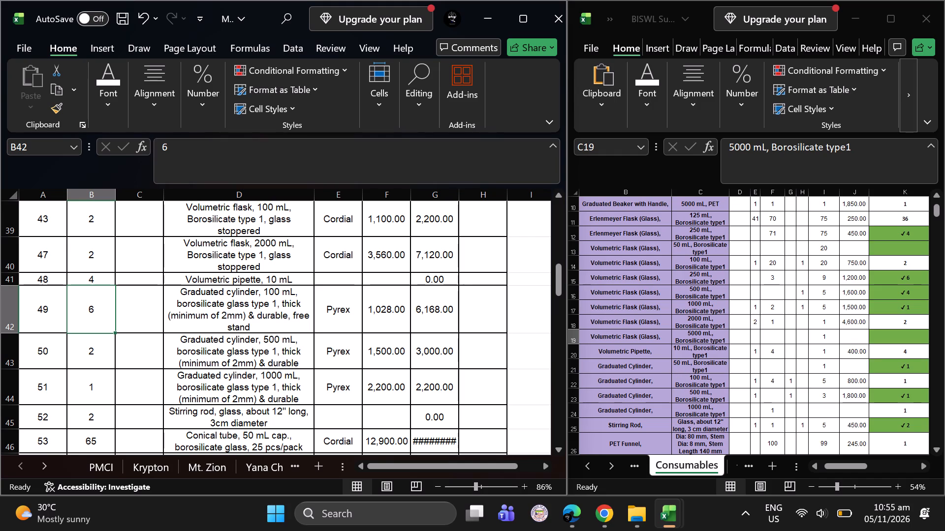
{"action": "left_click", "coordinate": [94, 311]}
{"action": "key", "text": "1"}
{"action": "key", "text": "Return"}
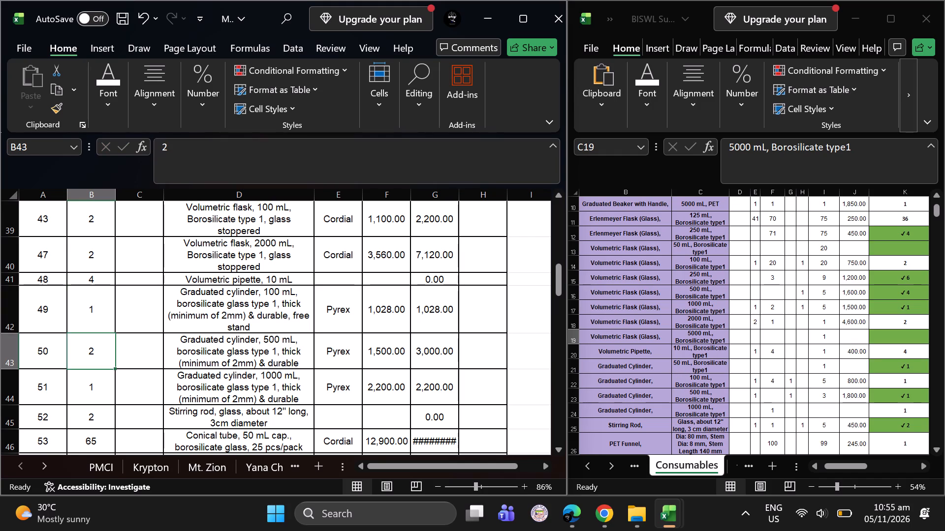
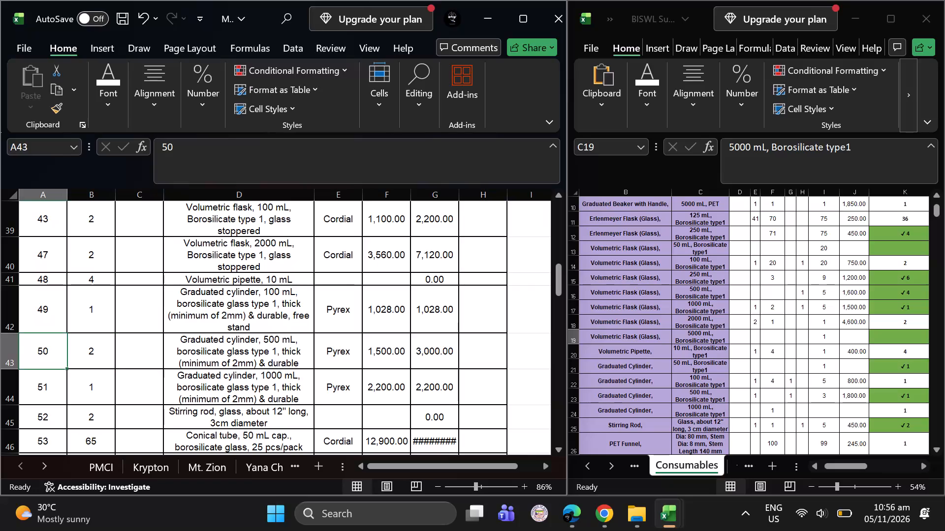
Delete the entire row of the 500 mL graduated cylinder from the market scoping list.
{"action": "right_click", "coordinate": [35, 358]}
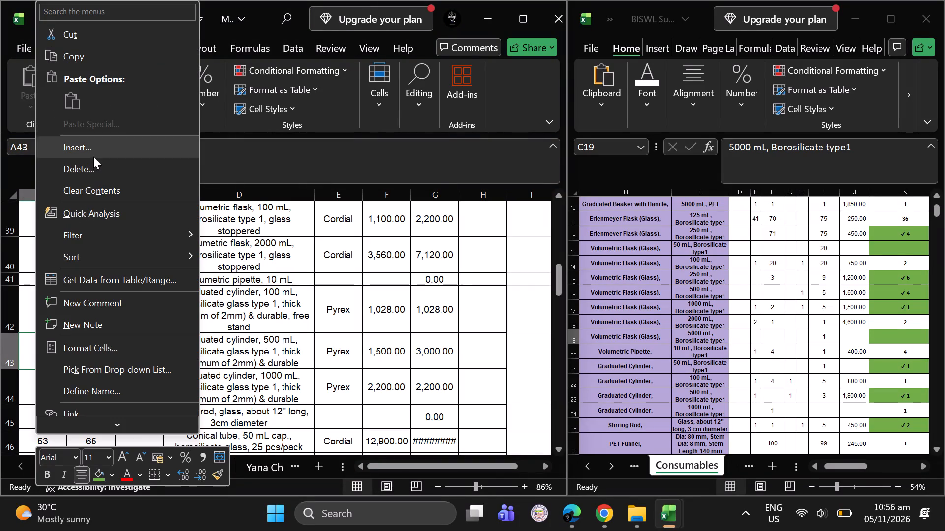
{"action": "left_click", "coordinate": [94, 168]}
{"action": "left_click", "coordinate": [88, 204]}
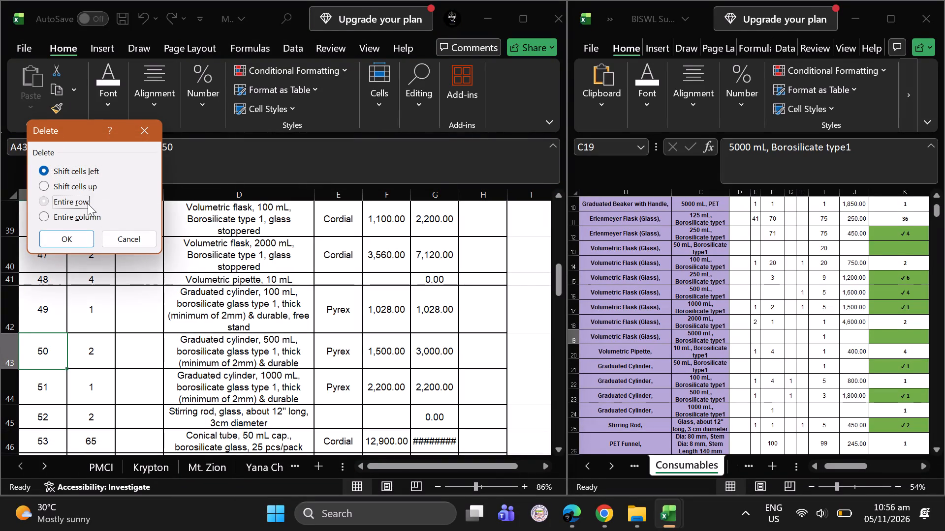
{"action": "key", "text": "Return"}
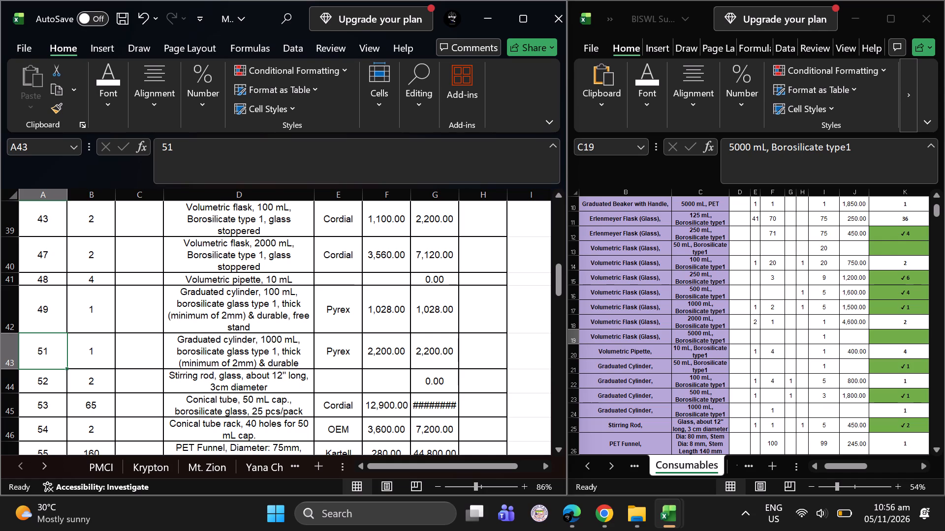
Delete the entire row of the 12" glass stirring rod from the market scoping list, after checking the Consumables sheet.
{"action": "scroll", "coordinate": [615, 377], "scroll_direction": "down", "scroll_amount": 1}
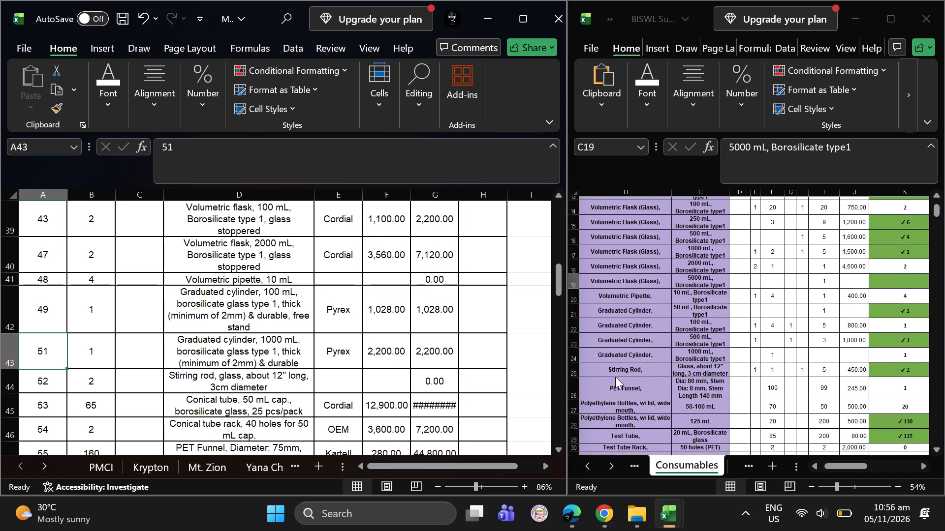
{"action": "scroll", "coordinate": [615, 377], "scroll_direction": "down", "scroll_amount": 1}
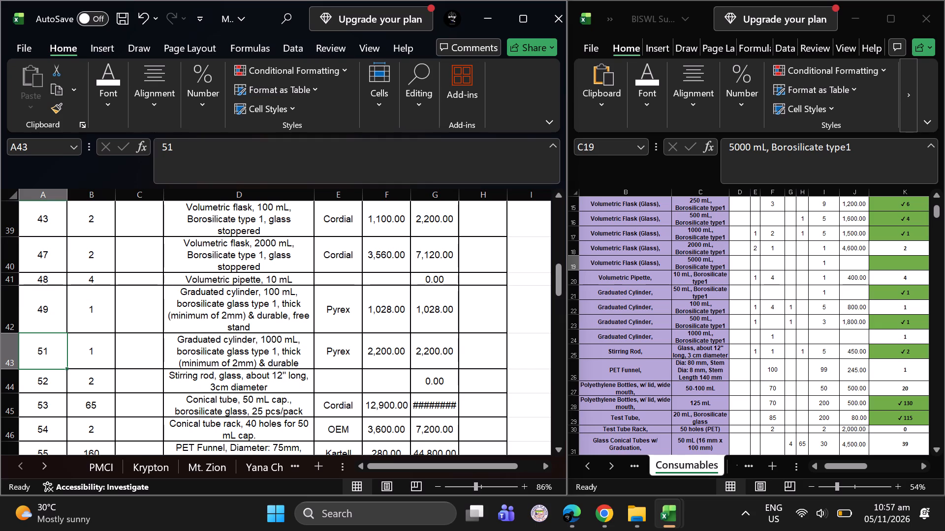
{"action": "left_click", "coordinate": [197, 380]}
{"action": "right_click", "coordinate": [196, 380]}
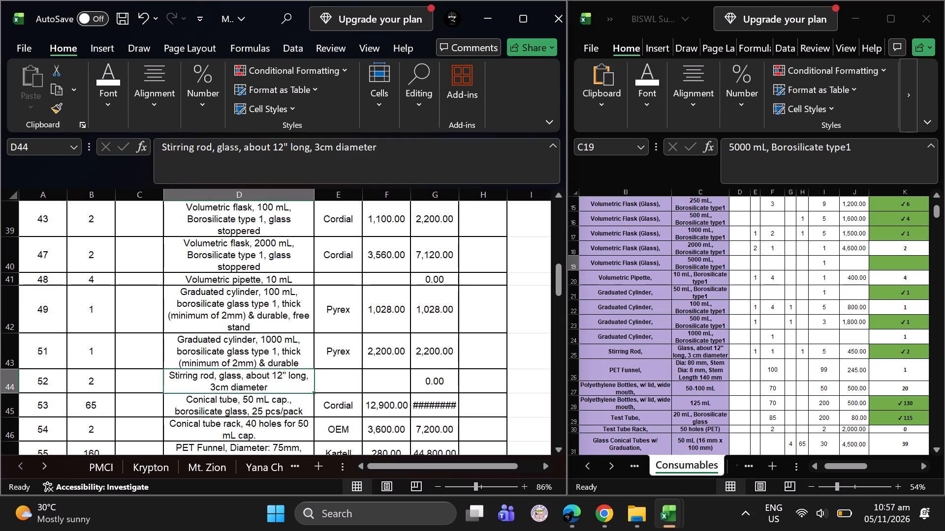
{"action": "left_click", "coordinate": [238, 177]}
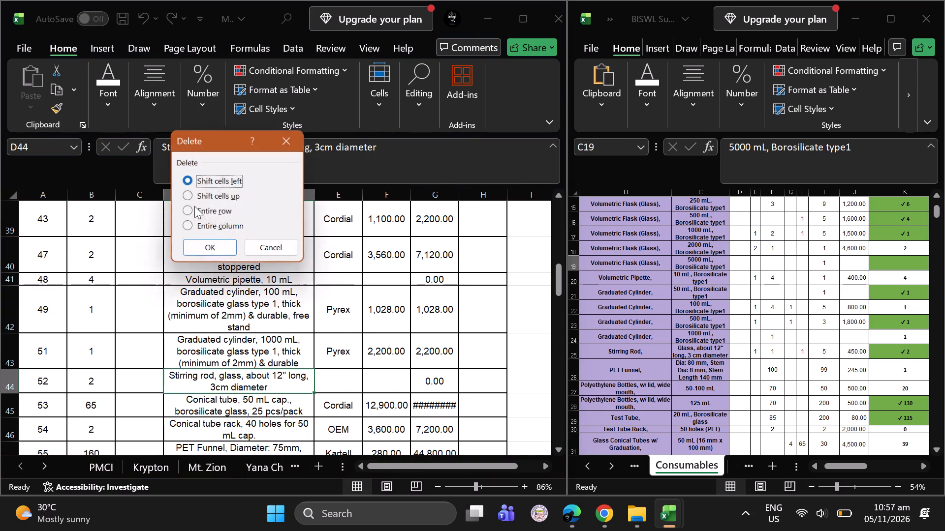
{"action": "left_click", "coordinate": [193, 218]}
{"action": "key", "text": "Return"}
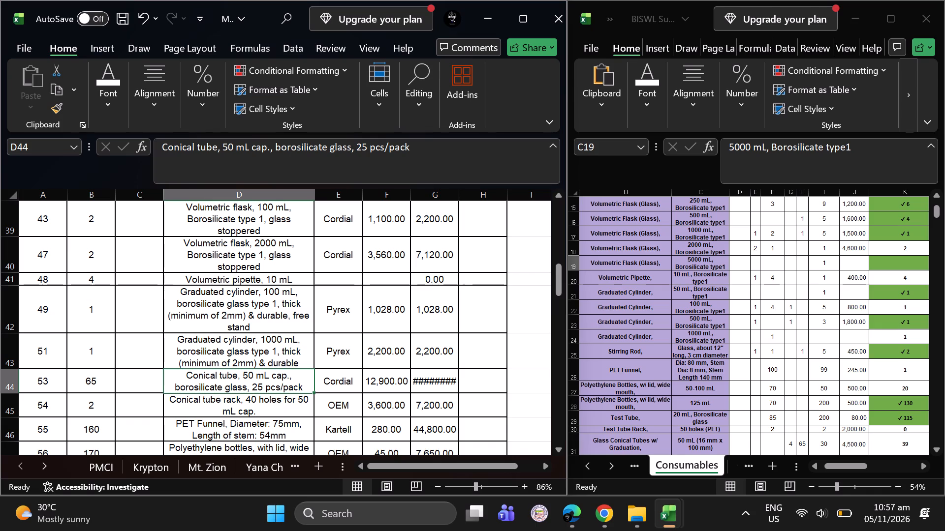
Set the quantity of the 100 mL wide-mouth polyethylene bottles to 20 in the market scoping list.
{"action": "scroll", "coordinate": [205, 416], "scroll_direction": "down", "scroll_amount": 1}
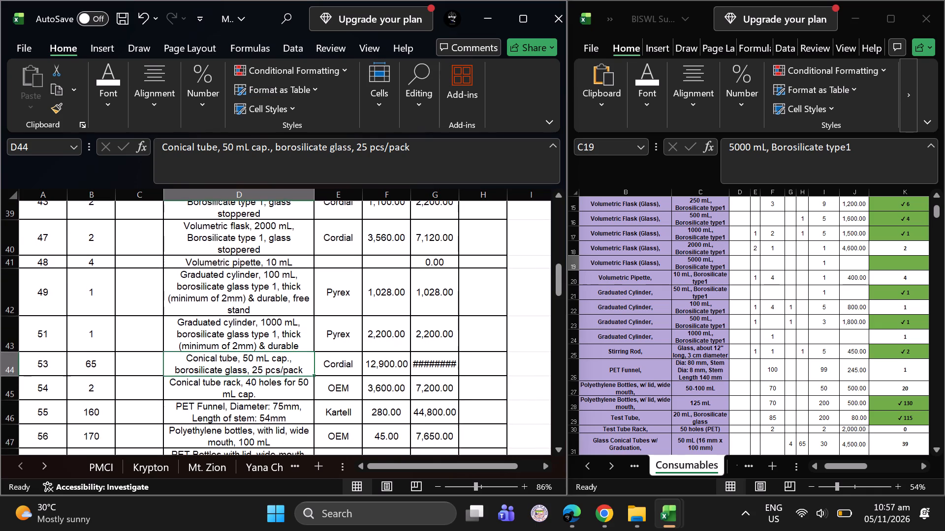
{"action": "scroll", "coordinate": [205, 416], "scroll_direction": "down", "scroll_amount": 2}
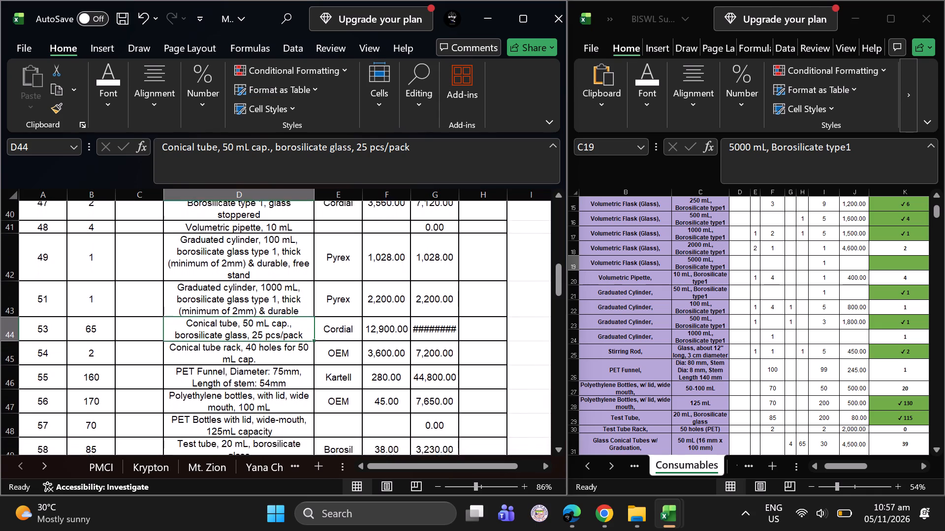
{"action": "scroll", "coordinate": [205, 416], "scroll_direction": "down", "scroll_amount": 1}
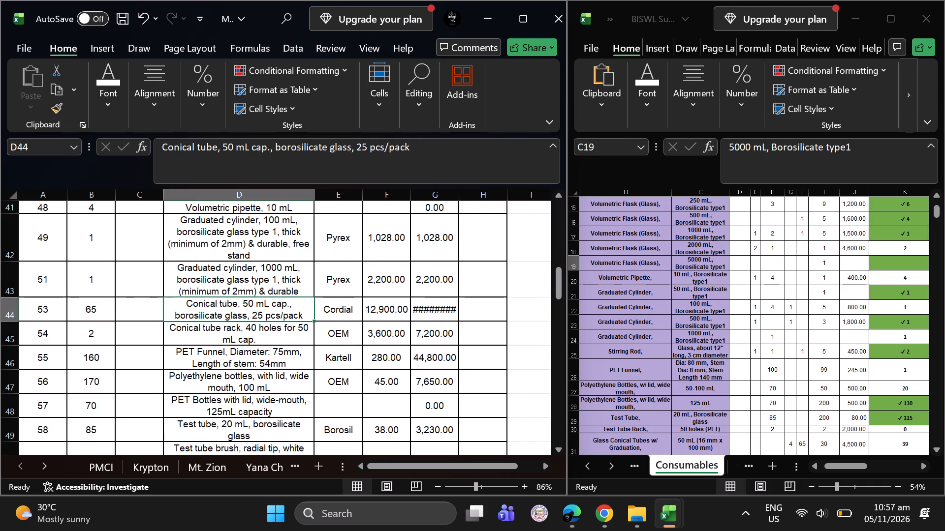
{"action": "left_click", "coordinate": [100, 385]}
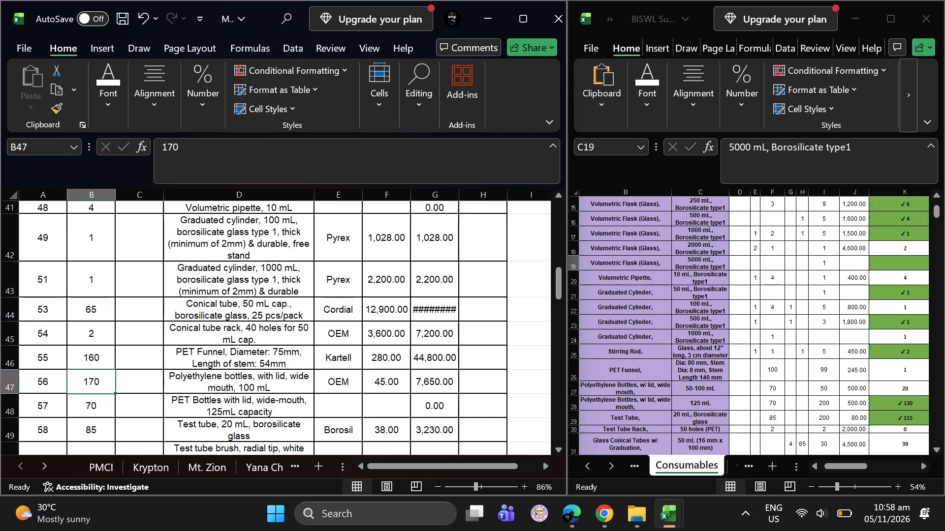
{"action": "key", "text": "2"}
{"action": "key", "text": "0"}
{"action": "key", "text": "Return"}
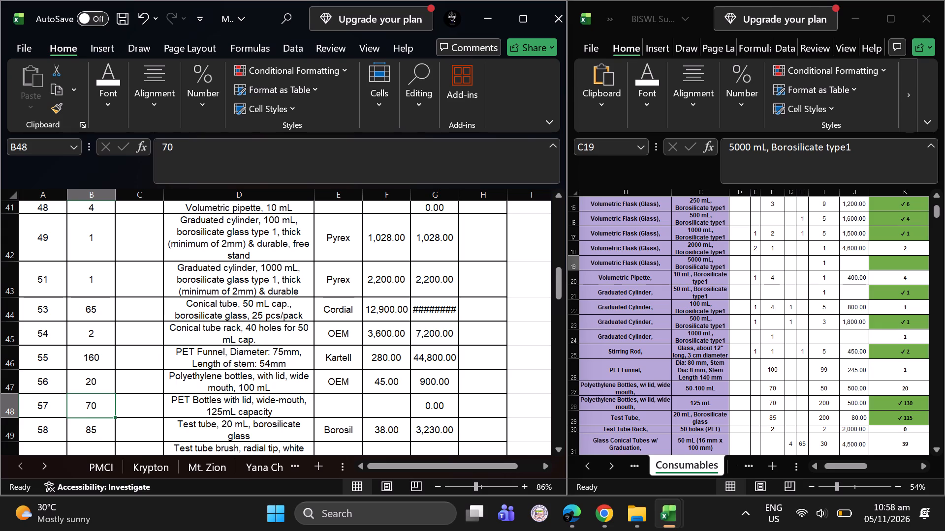
Delete the entire row of the 125 mL wide-mouth PET bottles from the market scoping list.
{"action": "right_click", "coordinate": [88, 405]}
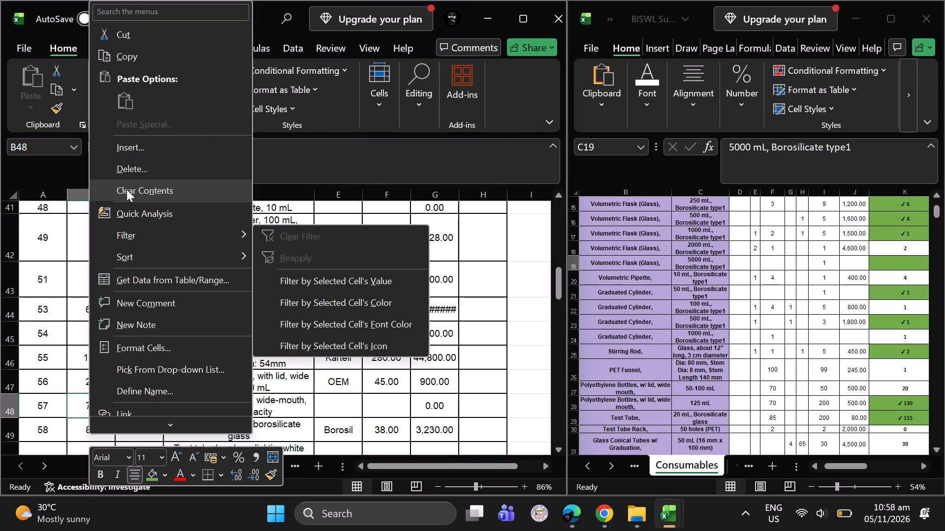
{"action": "left_click", "coordinate": [131, 176]}
{"action": "left_click", "coordinate": [113, 210]}
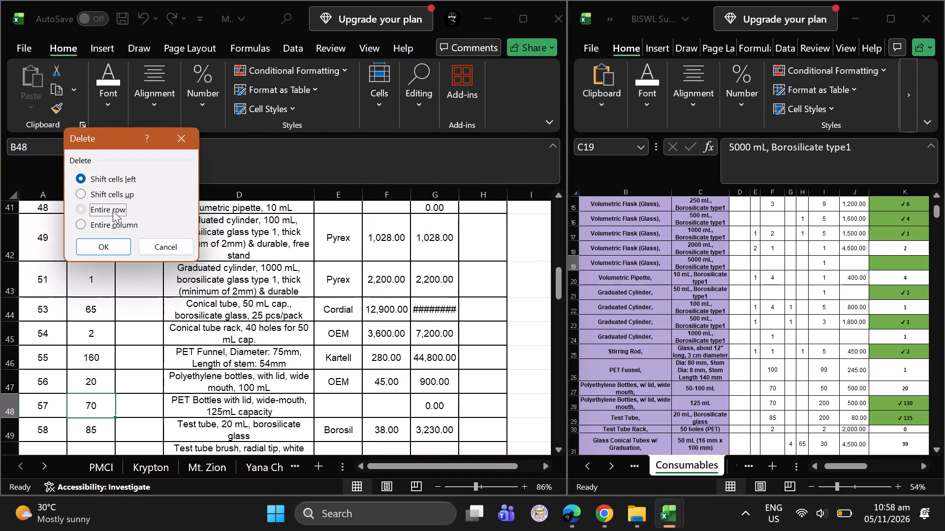
{"action": "key", "text": "Return"}
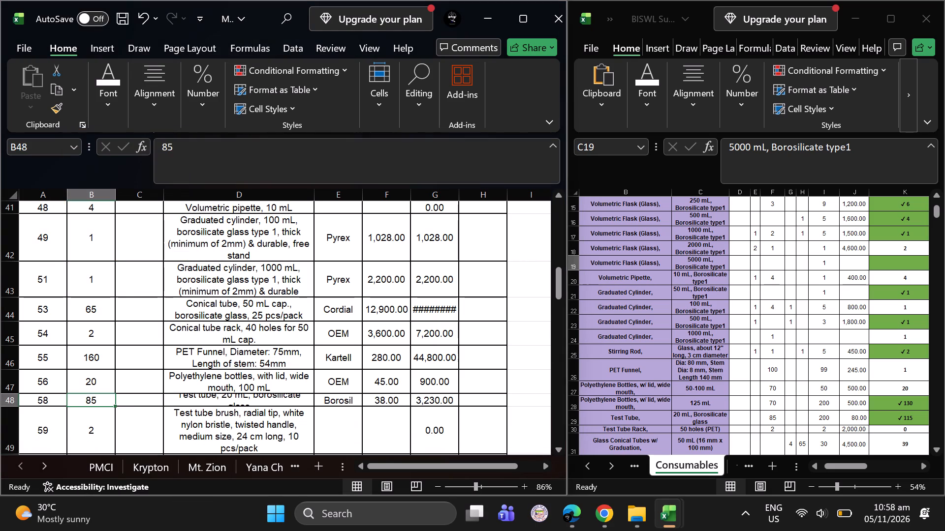
Delete the entire row of the PET funnel from the market scoping list.
{"action": "left_click", "coordinate": [179, 354]}
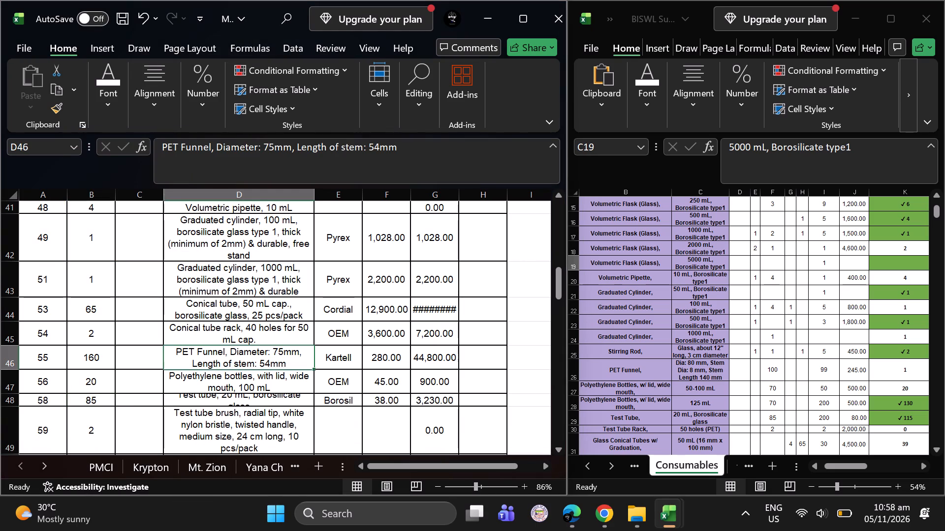
{"action": "right_click", "coordinate": [148, 357]}
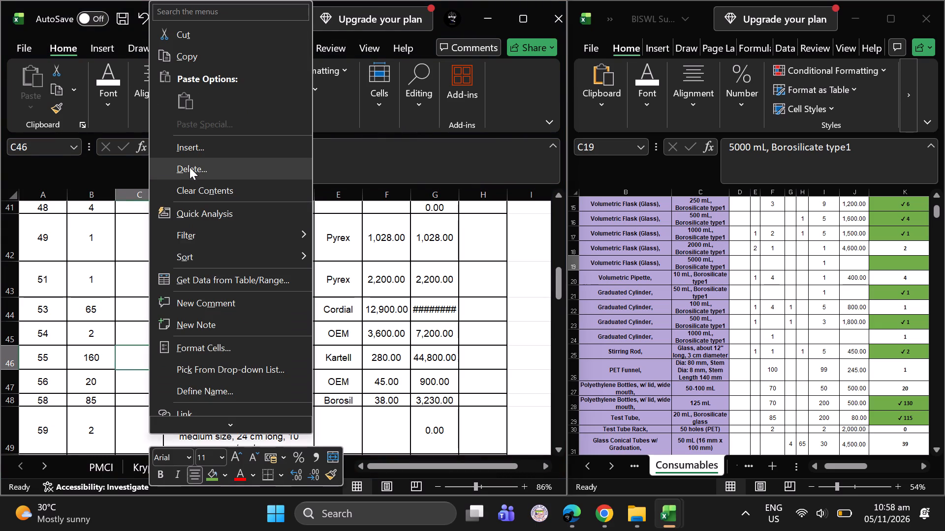
{"action": "left_click", "coordinate": [189, 167]}
{"action": "left_click", "coordinate": [167, 195]}
{"action": "key", "text": "Return"}
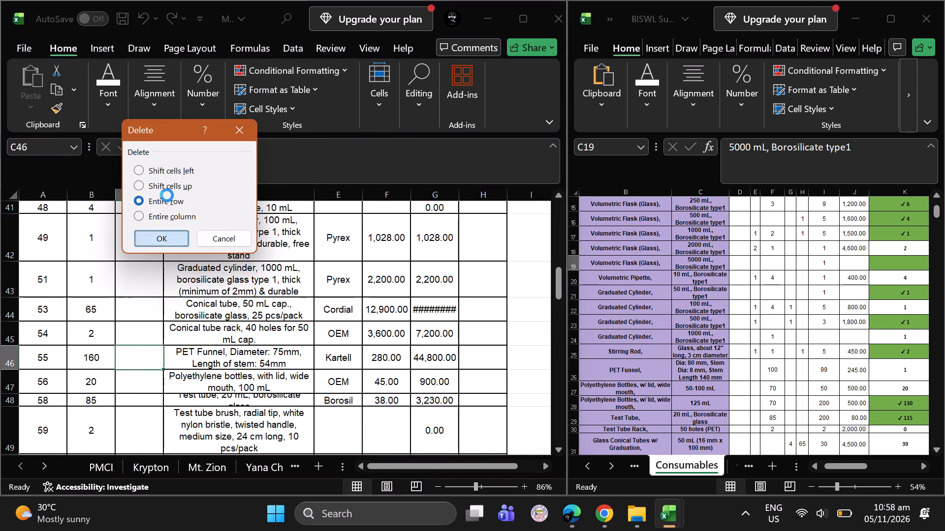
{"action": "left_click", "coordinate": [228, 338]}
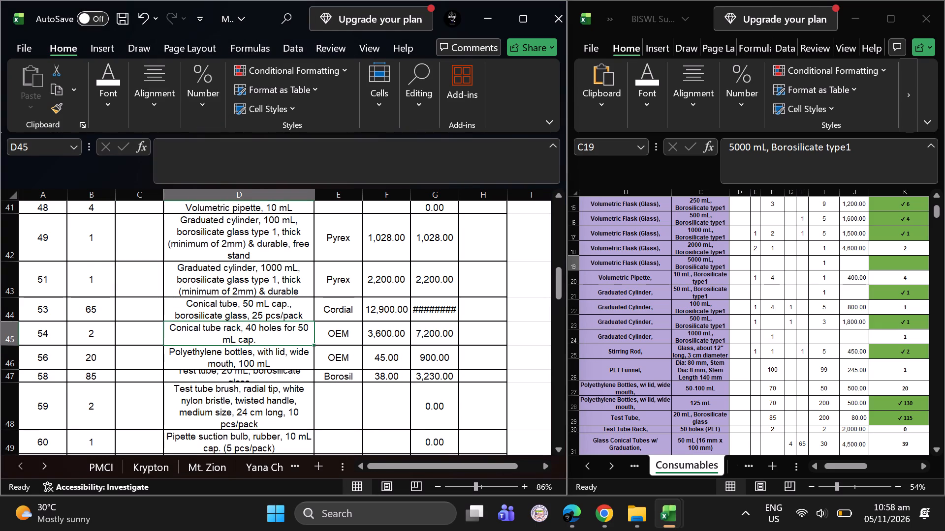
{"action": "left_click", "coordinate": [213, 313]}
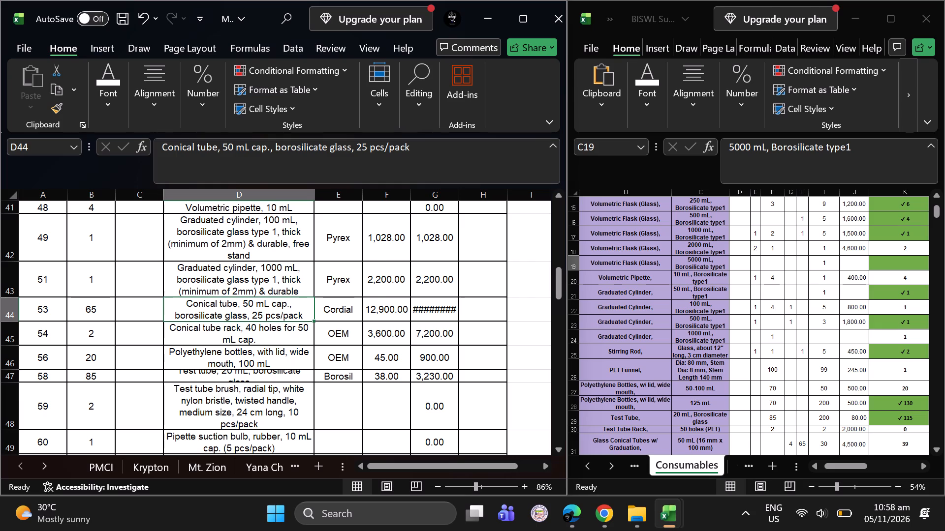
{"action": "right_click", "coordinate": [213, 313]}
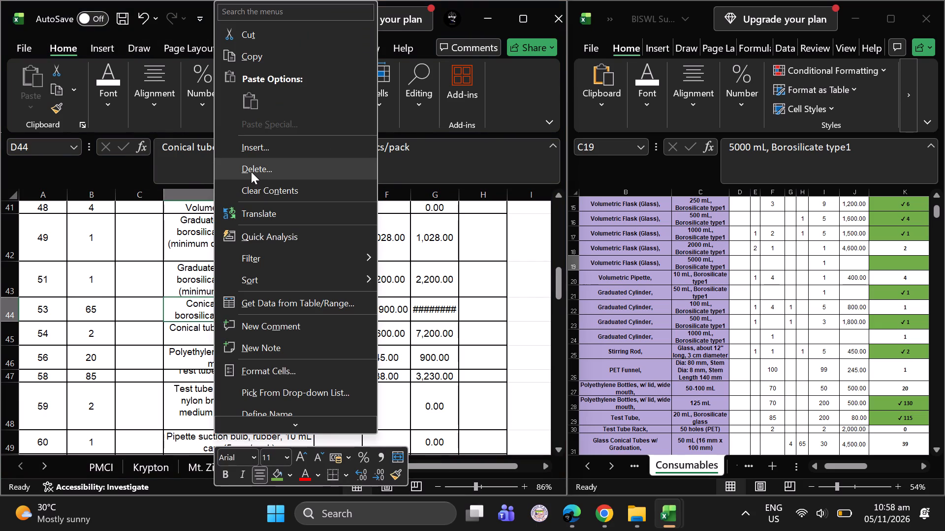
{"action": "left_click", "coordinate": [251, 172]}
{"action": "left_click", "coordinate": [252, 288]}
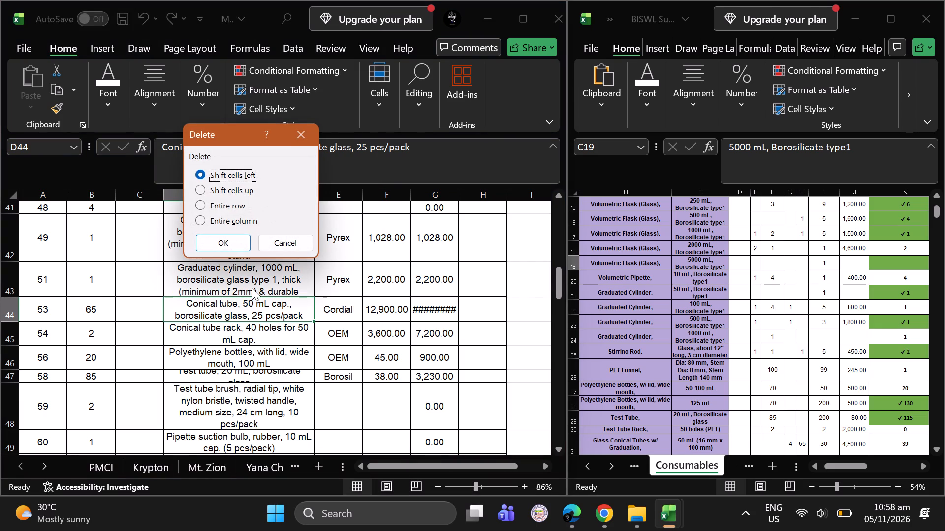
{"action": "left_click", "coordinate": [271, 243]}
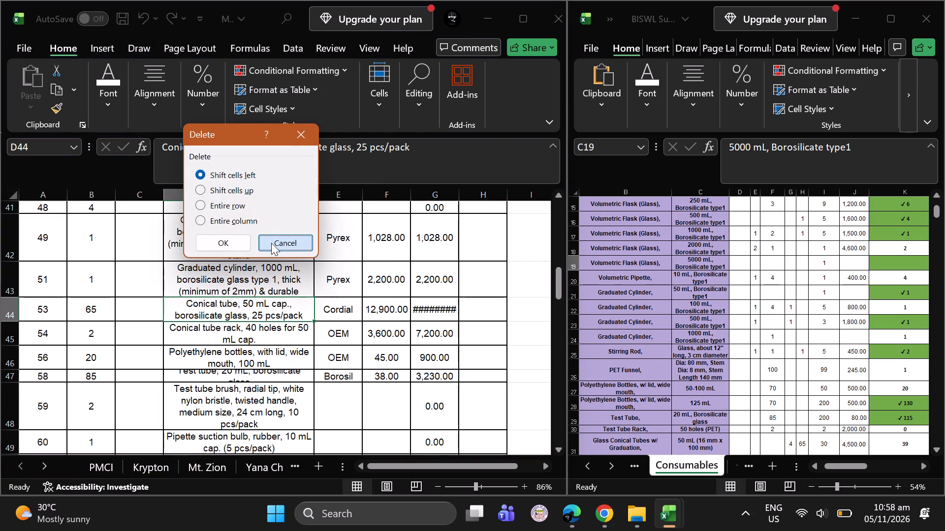
Check the glass conical tubes in the Consumables sheet and set the 50 mL conical tube quantity to 40 in the market scoping list.
{"action": "scroll", "coordinate": [698, 371], "scroll_direction": "down", "scroll_amount": 1}
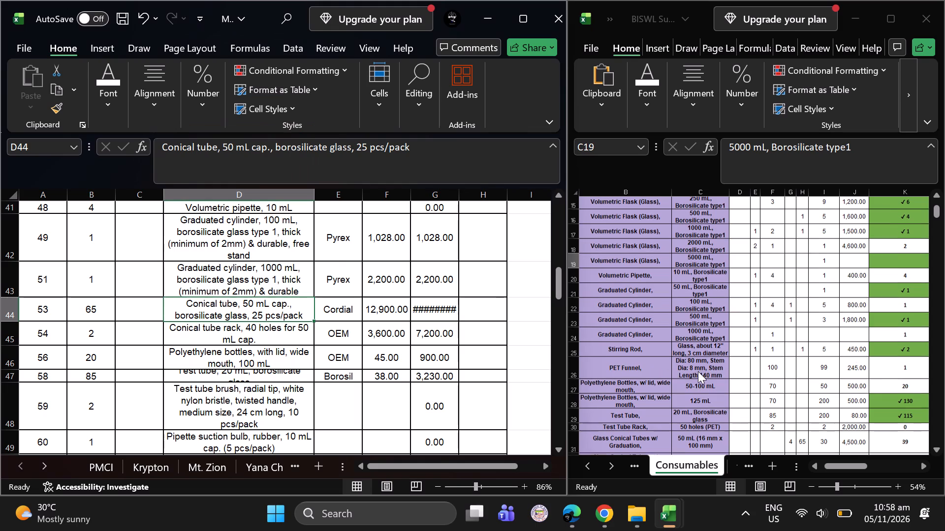
{"action": "scroll", "coordinate": [698, 371], "scroll_direction": "down", "scroll_amount": 1}
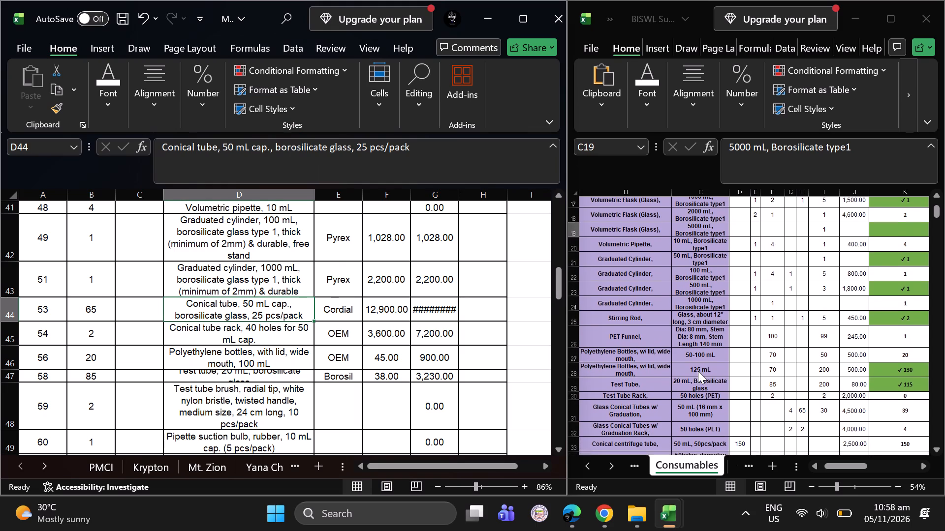
{"action": "scroll", "coordinate": [698, 371], "scroll_direction": "down", "scroll_amount": 2}
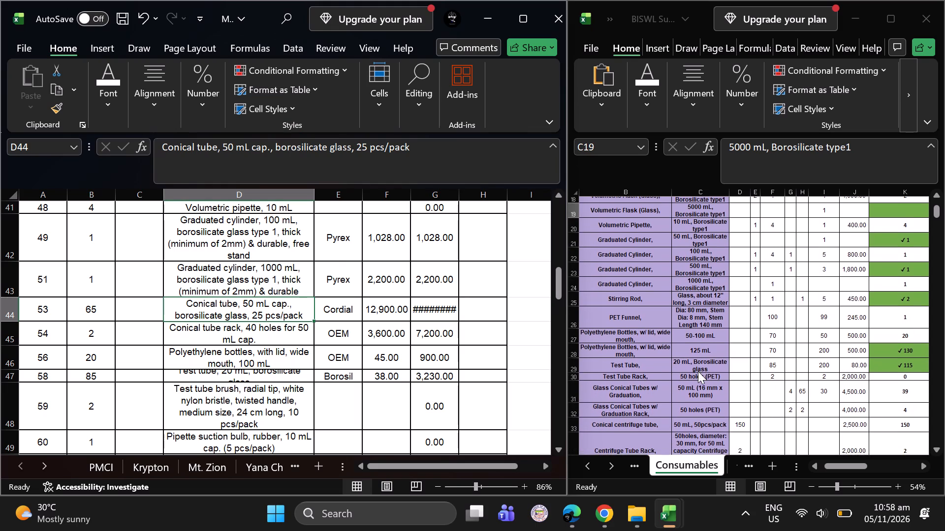
{"action": "scroll", "coordinate": [698, 371], "scroll_direction": "down", "scroll_amount": 1}
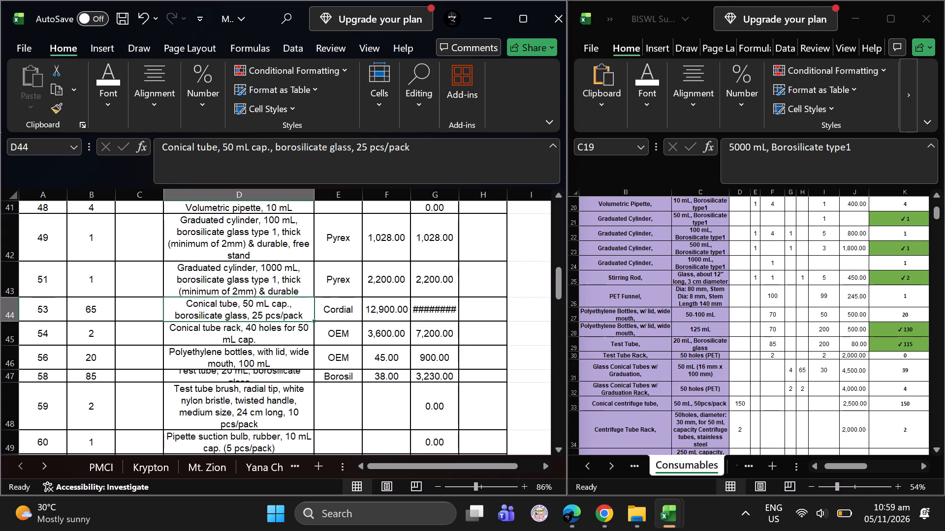
{"action": "left_click", "coordinate": [105, 315]}
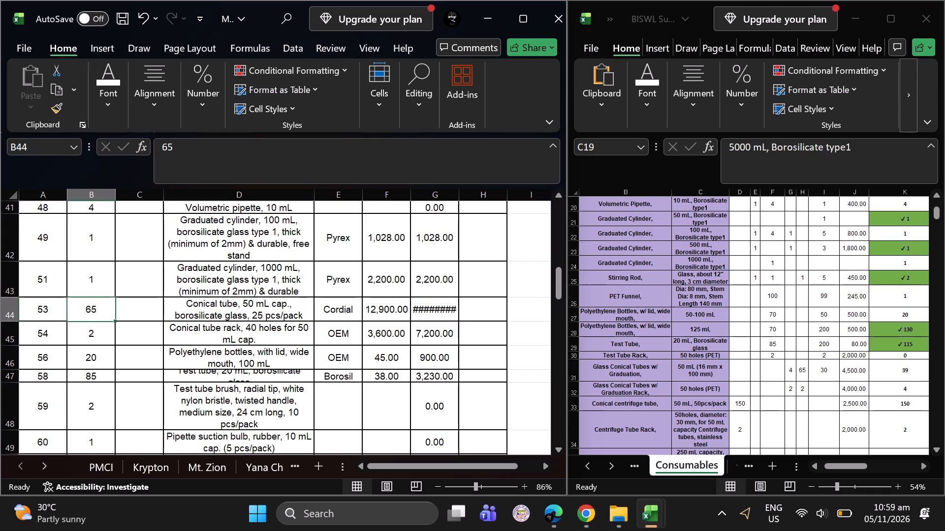
{"action": "type", "text": "40"}
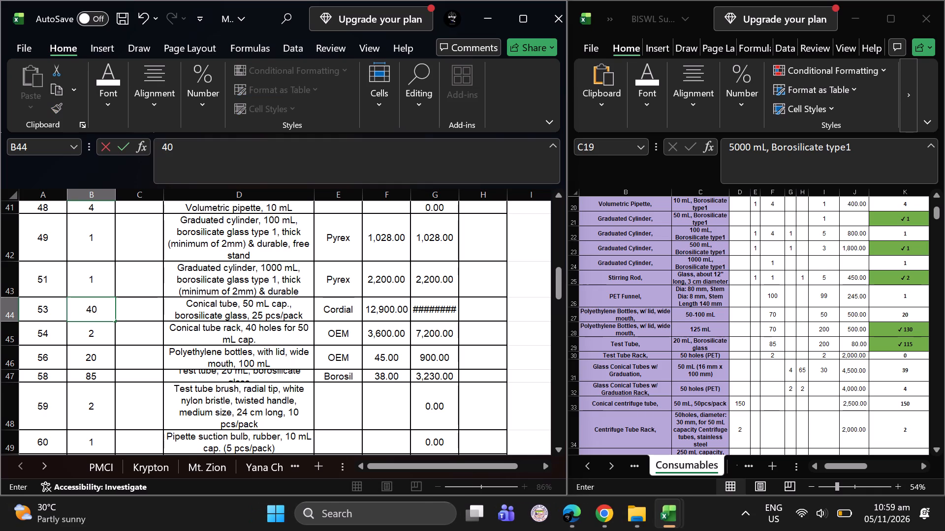
{"action": "key", "text": "Return"}
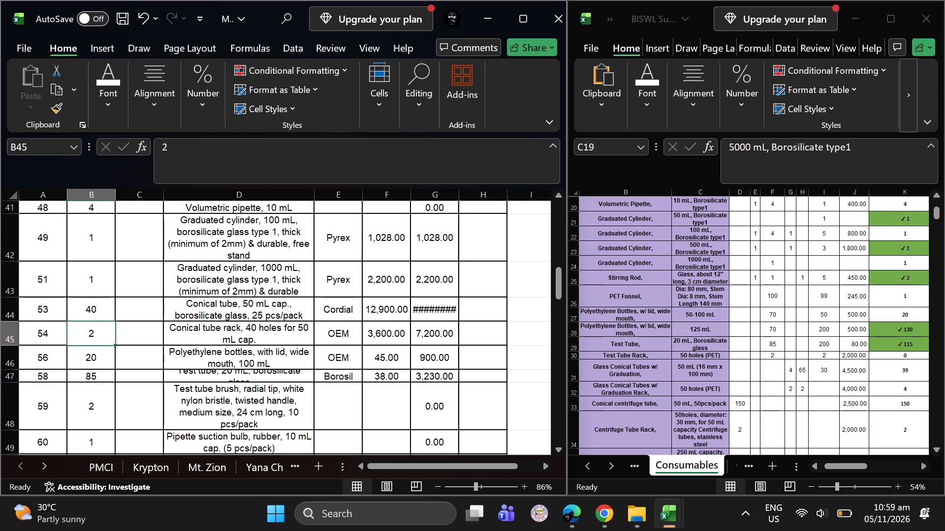
Set the quantity of the conical tube rack for 50 mL tubes to 5 in the market scoping list.
{"action": "left_click", "coordinate": [212, 332]}
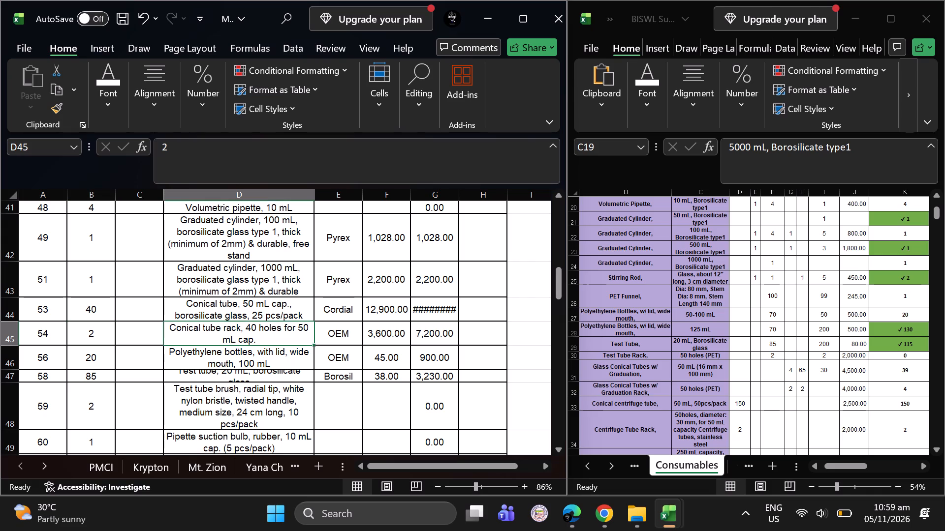
{"action": "left_click", "coordinate": [83, 332]}
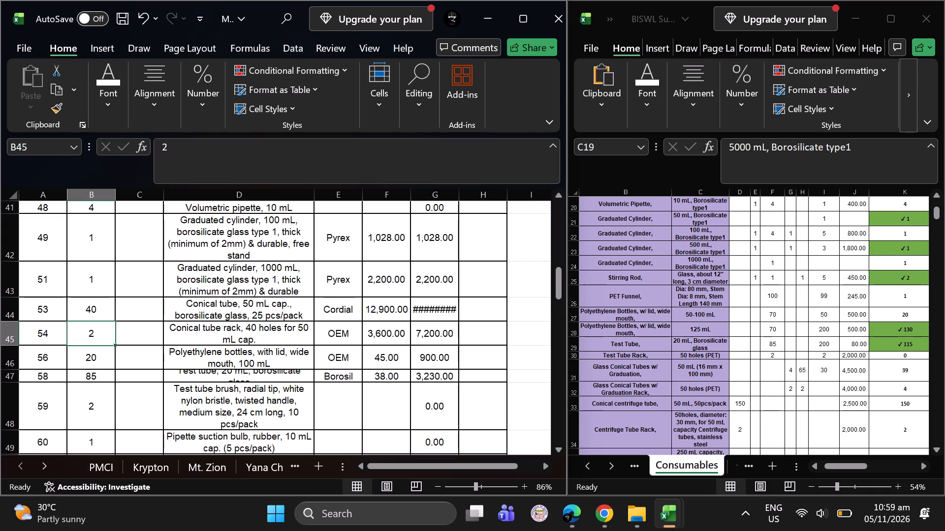
{"action": "key", "text": "5"}
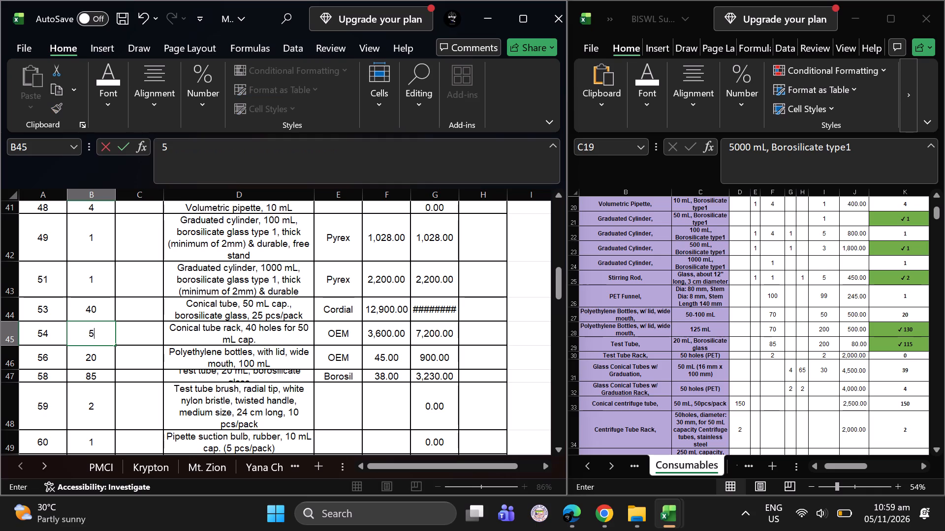
{"action": "key", "text": "Return"}
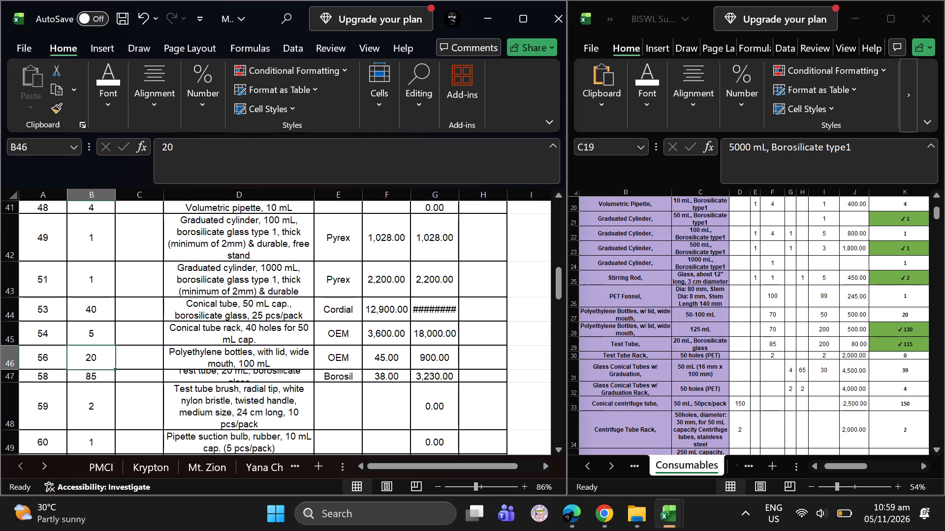
Copy the conical tube rack description, search Google in Chrome for it with "OEM" appended, and look through the results for a matching rack.
{"action": "left_click", "coordinate": [219, 325]}
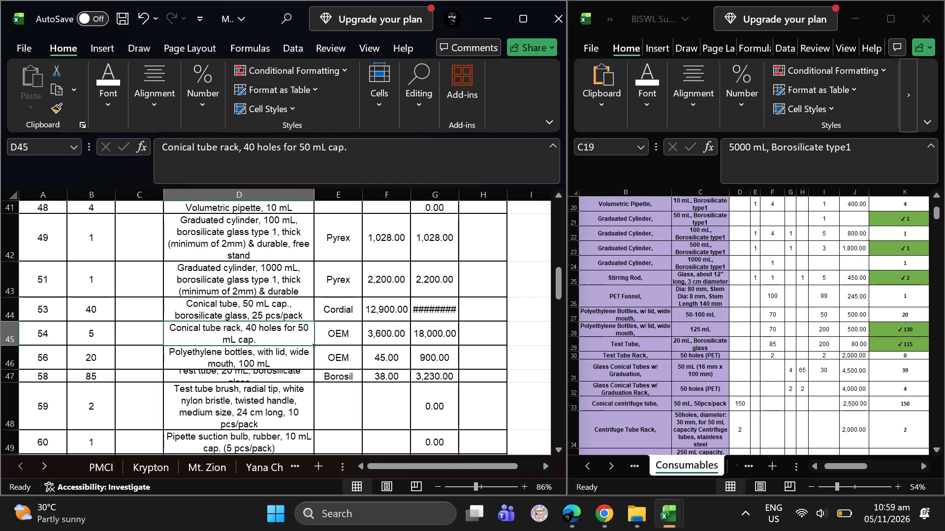
{"action": "key", "text": "ctrl+c"}
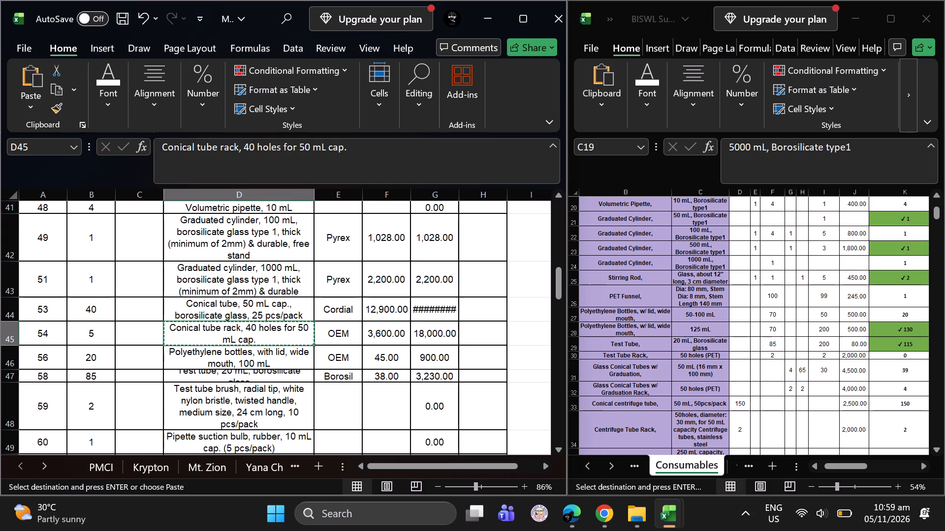
{"action": "left_click", "coordinate": [597, 511]}
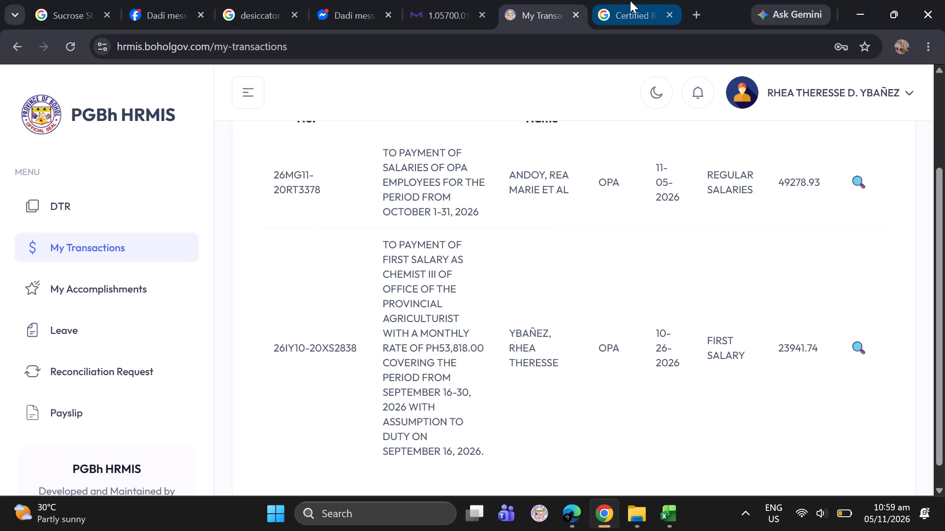
{"action": "left_click", "coordinate": [703, 17]}
{"action": "key", "text": "ctrl+v"}
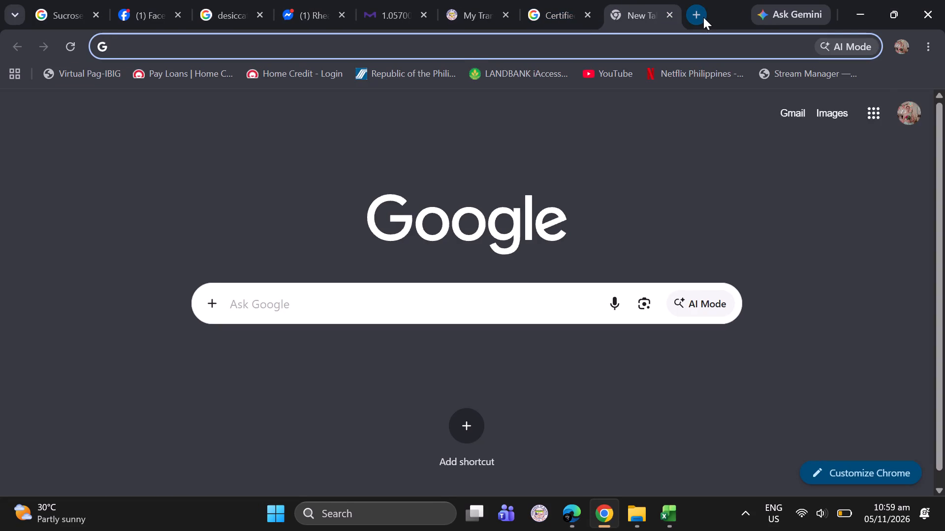
{"action": "key", "text": "space"}
{"action": "type", "text": "OEM"}
{"action": "key", "text": "Return"}
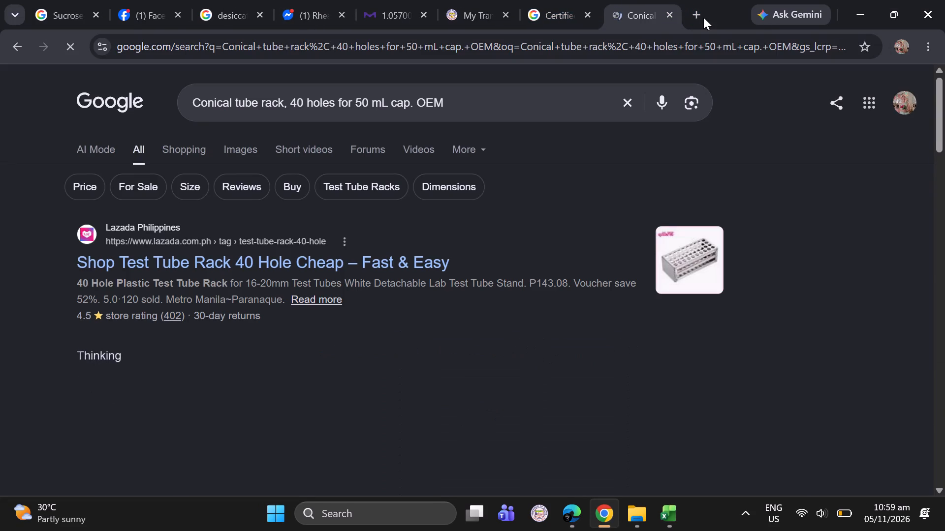
{"action": "scroll", "coordinate": [714, 180], "scroll_direction": "down", "scroll_amount": 2}
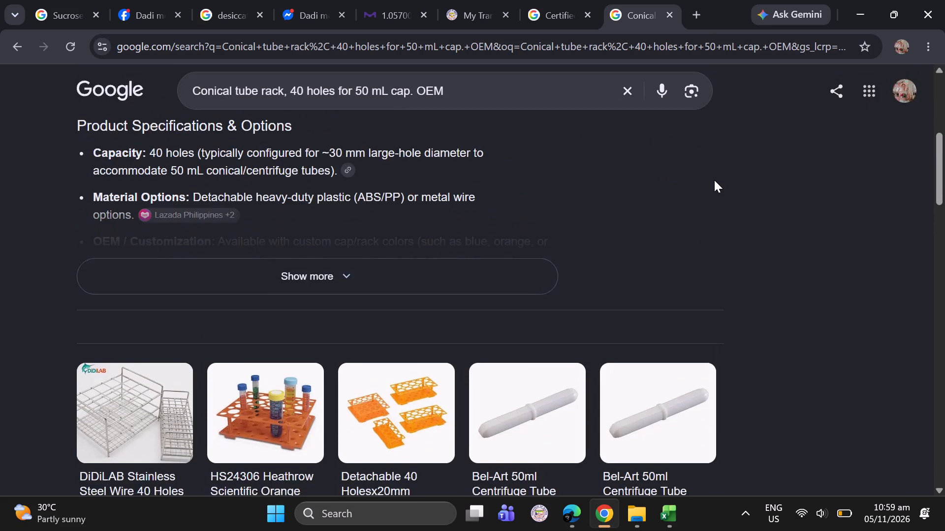
{"action": "scroll", "coordinate": [714, 180], "scroll_direction": "down", "scroll_amount": 3}
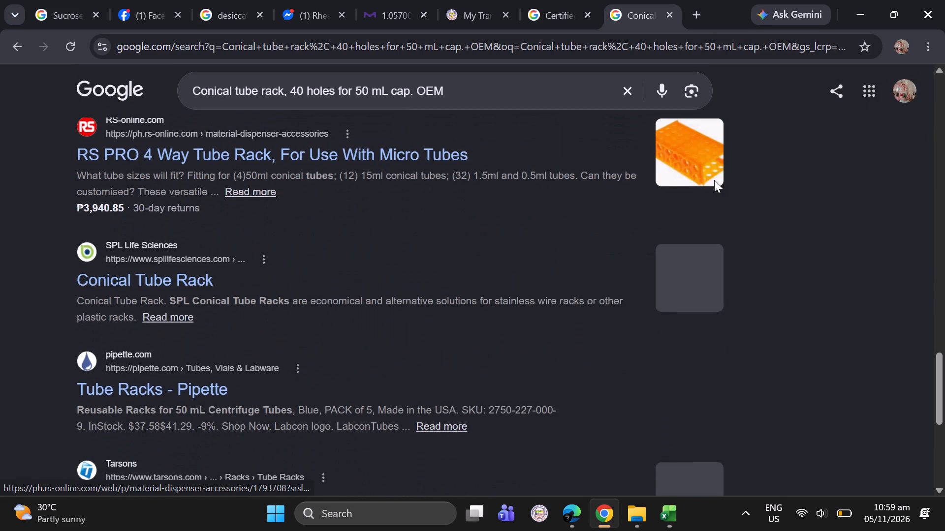
{"action": "scroll", "coordinate": [714, 180], "scroll_direction": "up", "scroll_amount": 4}
{"action": "scroll", "coordinate": [714, 180], "scroll_direction": "down", "scroll_amount": 1}
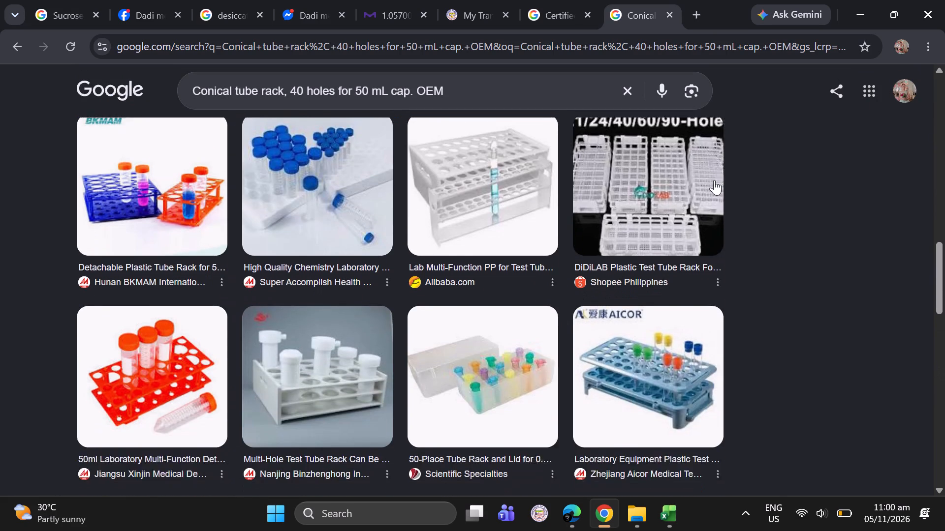
{"action": "scroll", "coordinate": [714, 180], "scroll_direction": "down", "scroll_amount": 5}
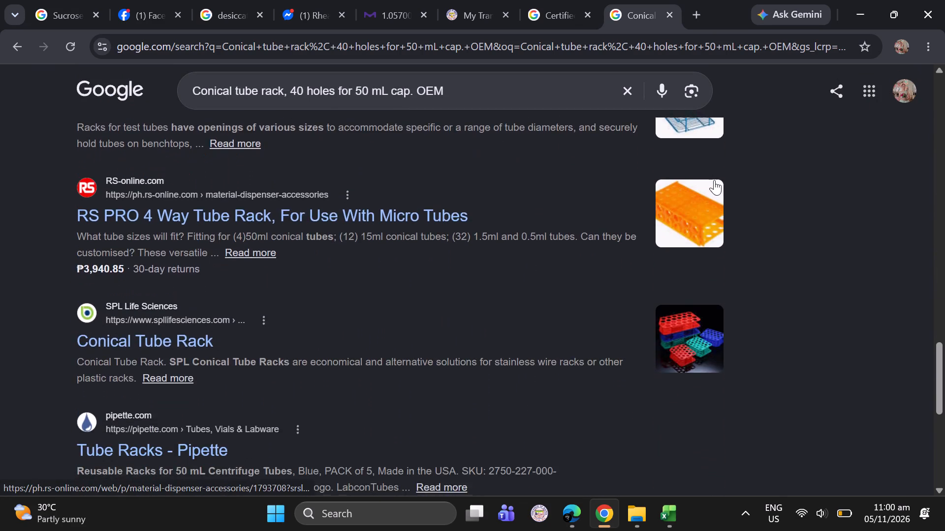
{"action": "scroll", "coordinate": [714, 180], "scroll_direction": "down", "scroll_amount": 3}
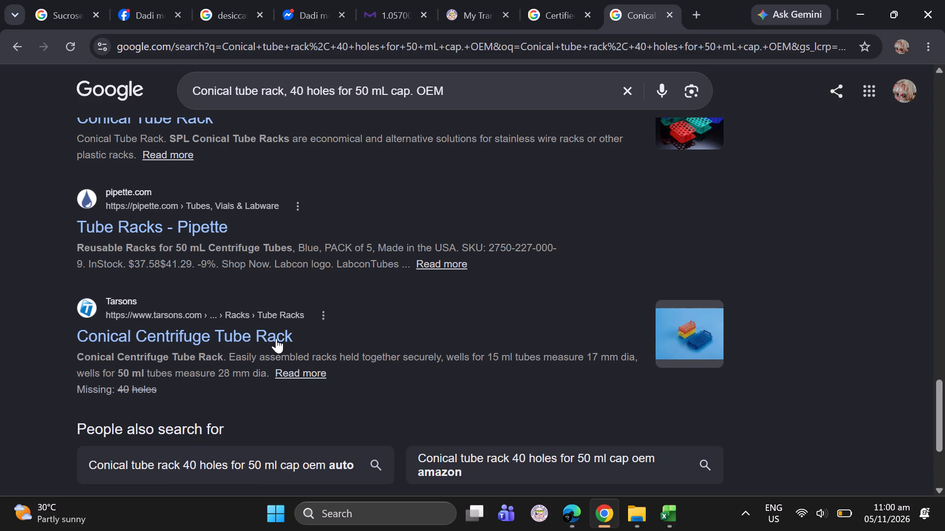
Open the Tarsons Conical Centrifuge Tube Rack product page and examine its images, full specifications and key features.
{"action": "left_click", "coordinate": [276, 338]}
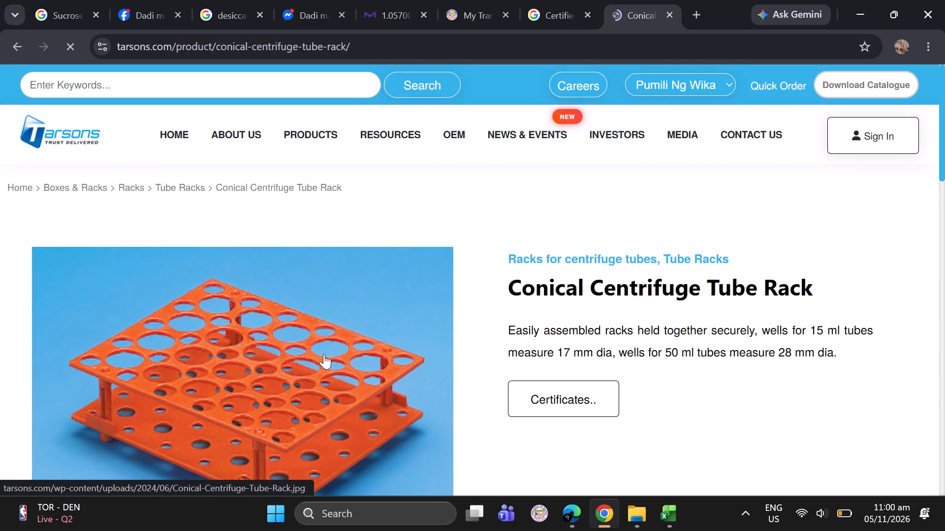
{"action": "scroll", "coordinate": [324, 354], "scroll_direction": "down", "scroll_amount": 1}
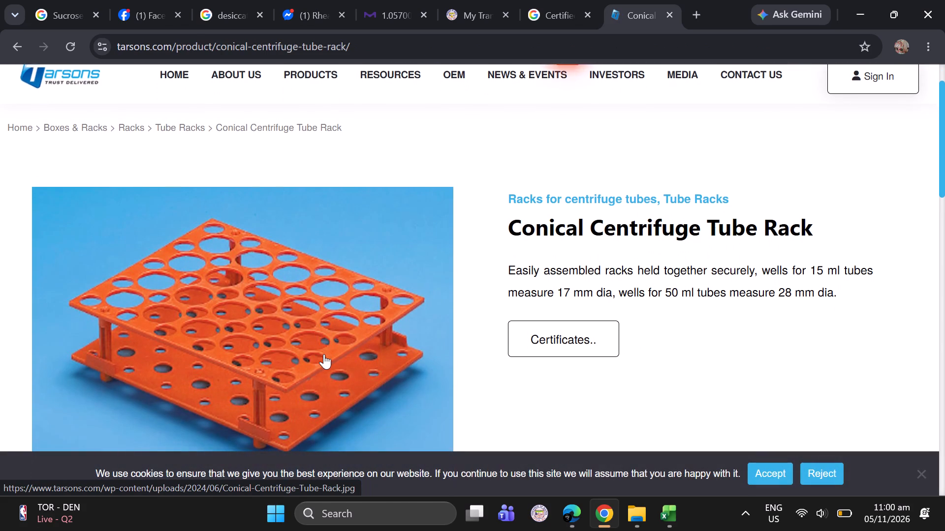
{"action": "scroll", "coordinate": [324, 354], "scroll_direction": "down", "scroll_amount": 3}
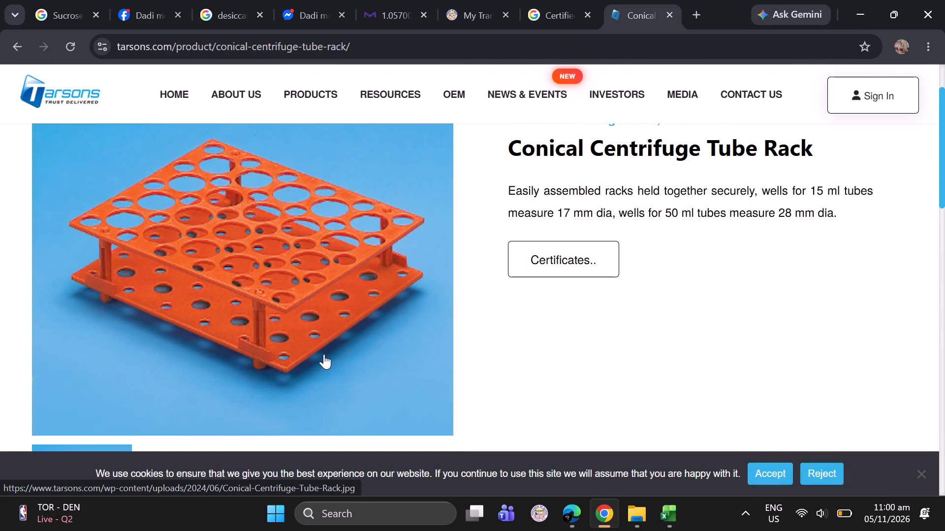
{"action": "scroll", "coordinate": [324, 354], "scroll_direction": "down", "scroll_amount": 2}
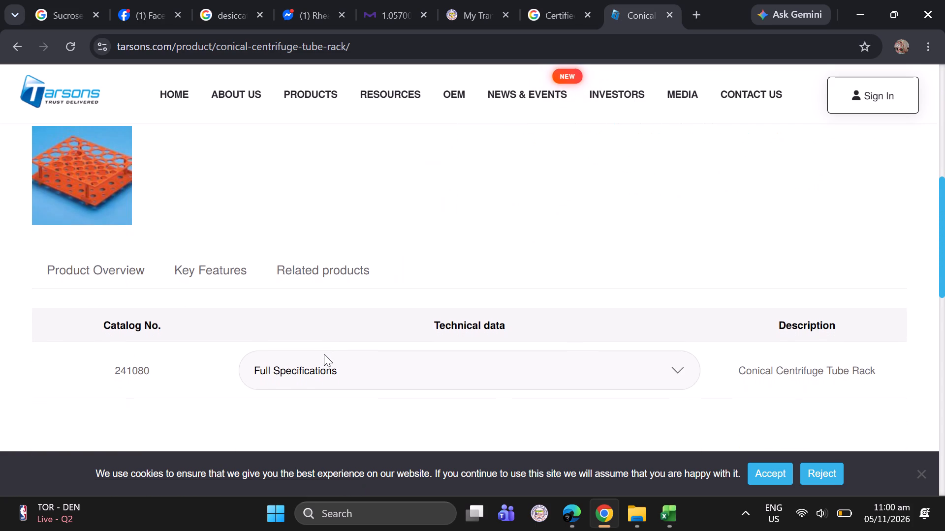
{"action": "scroll", "coordinate": [324, 354], "scroll_direction": "down", "scroll_amount": 1}
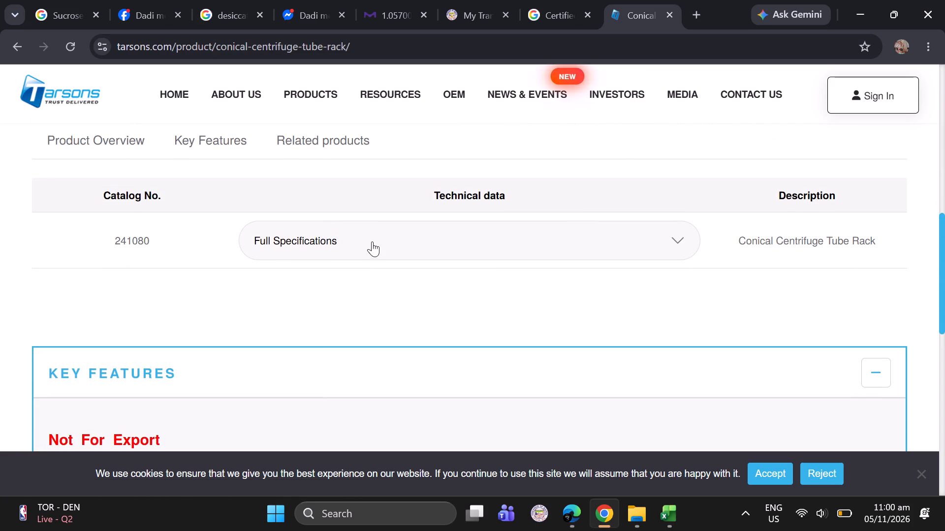
{"action": "left_click", "coordinate": [372, 241]}
{"action": "scroll", "coordinate": [372, 241], "scroll_direction": "down", "scroll_amount": 4}
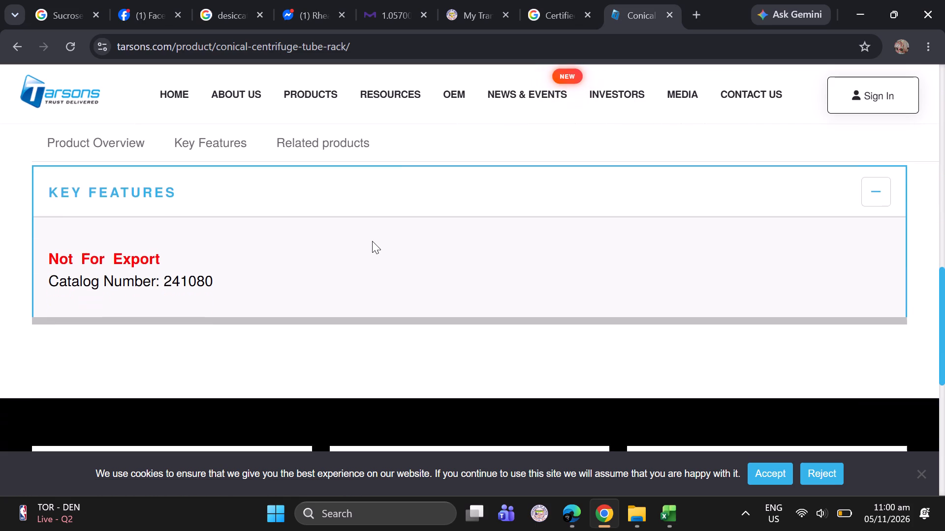
{"action": "scroll", "coordinate": [372, 241], "scroll_direction": "down", "scroll_amount": 1}
{"action": "scroll", "coordinate": [372, 241], "scroll_direction": "up", "scroll_amount": 4}
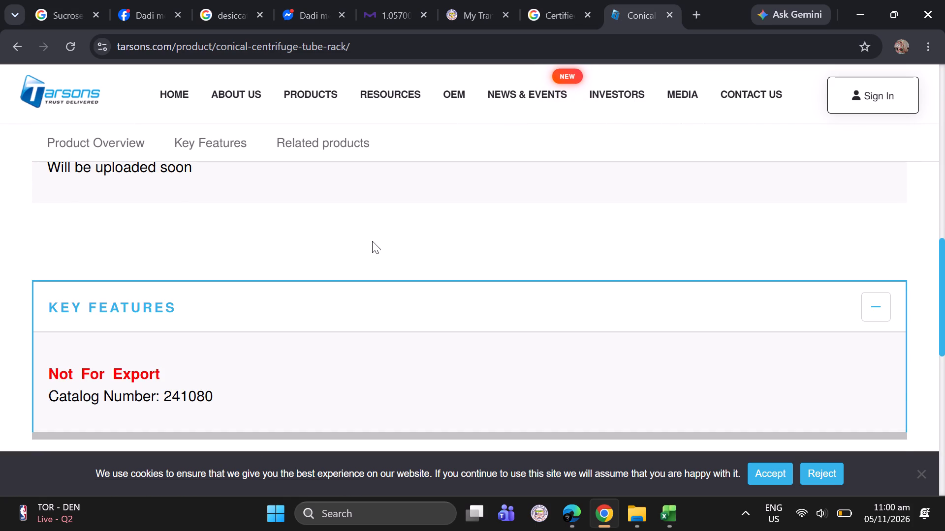
{"action": "scroll", "coordinate": [372, 241], "scroll_direction": "up", "scroll_amount": 4}
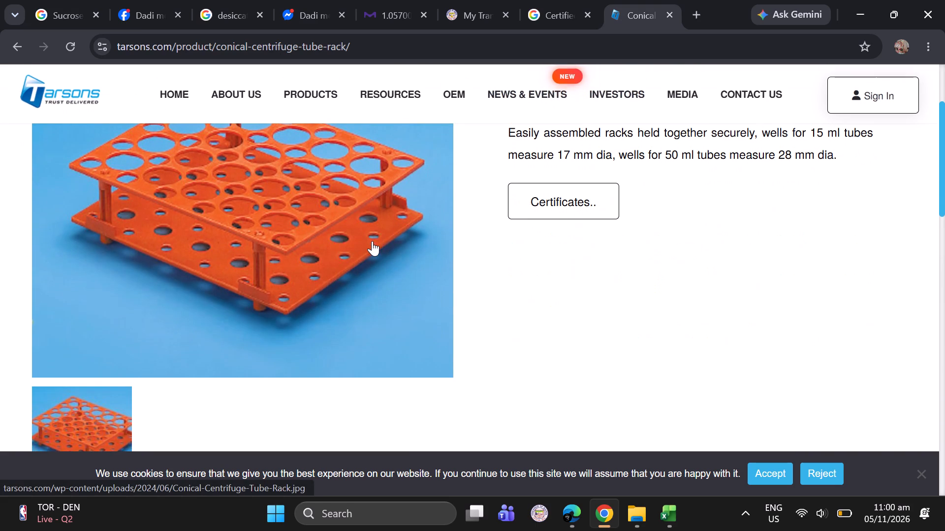
{"action": "scroll", "coordinate": [372, 241], "scroll_direction": "up", "scroll_amount": 1}
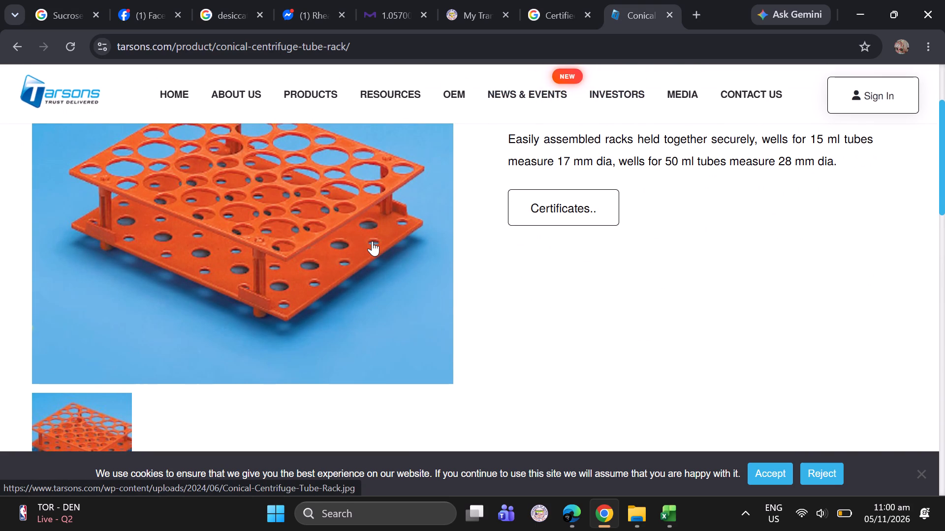
{"action": "scroll", "coordinate": [372, 241], "scroll_direction": "up", "scroll_amount": 1}
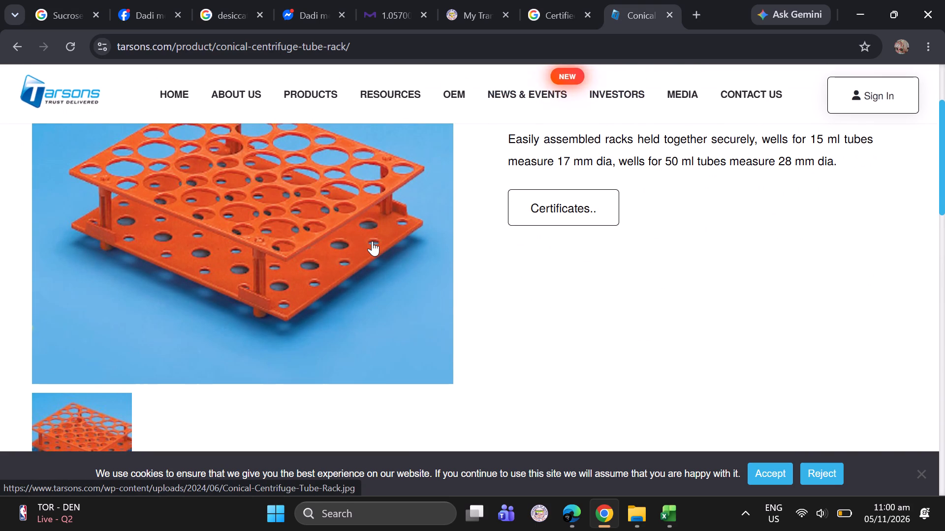
{"action": "scroll", "coordinate": [372, 241], "scroll_direction": "up", "scroll_amount": 1}
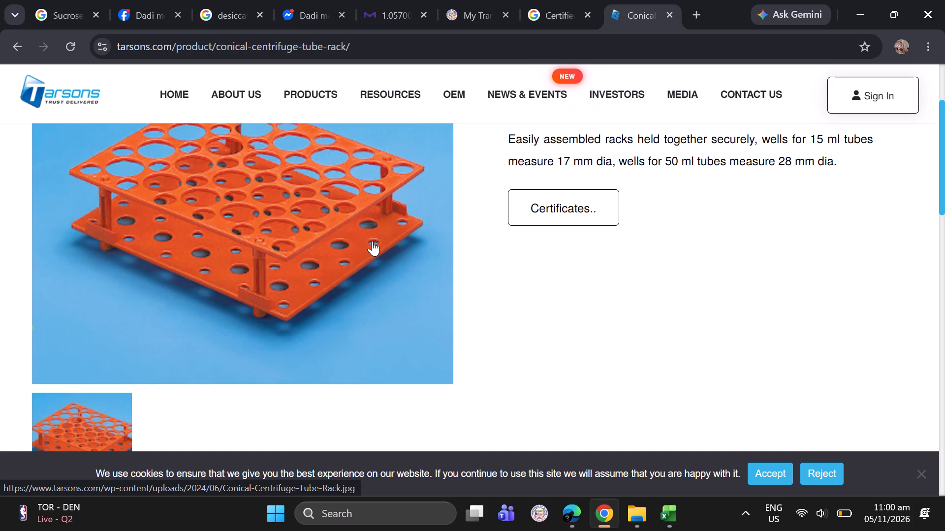
{"action": "scroll", "coordinate": [372, 241], "scroll_direction": "up", "scroll_amount": 1}
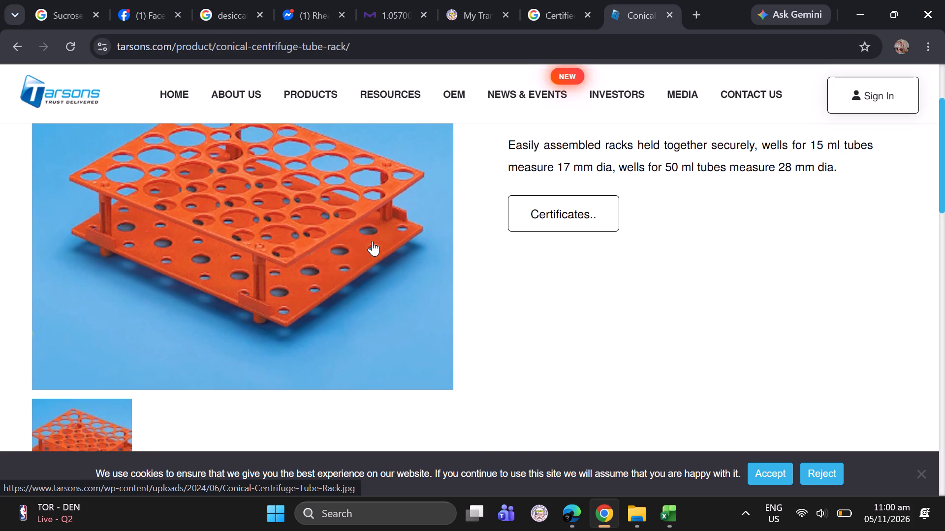
{"action": "scroll", "coordinate": [372, 241], "scroll_direction": "up", "scroll_amount": 1}
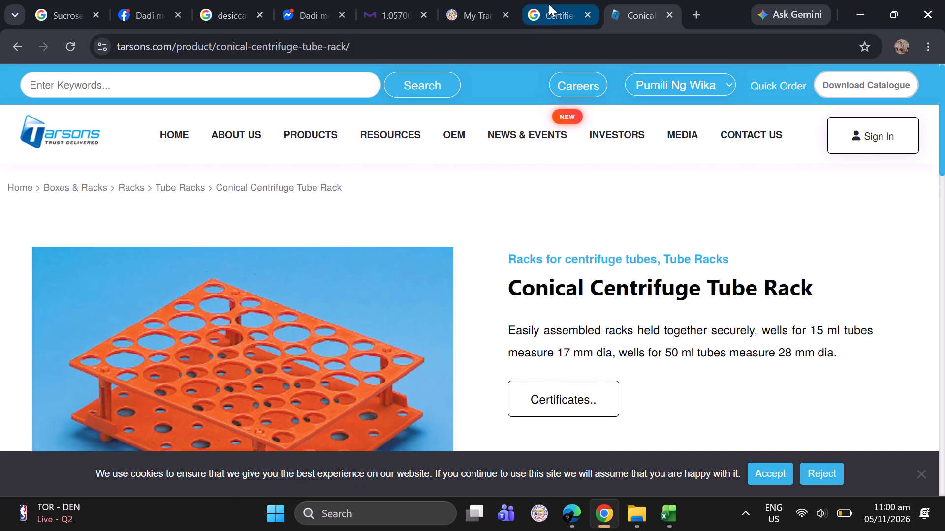
{"action": "left_click", "coordinate": [549, 5]}
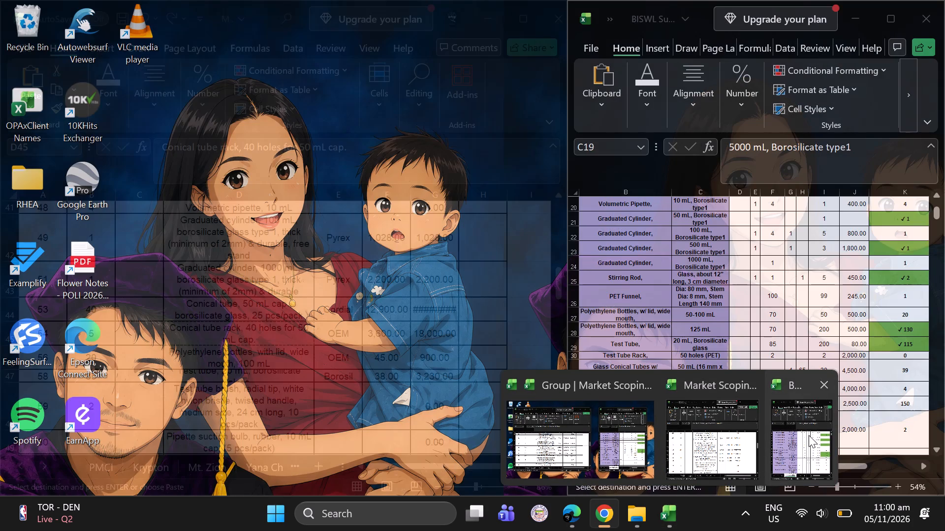
Back in Excel, change the hole count in the conical tube rack description to 50 holes.
{"action": "left_click", "coordinate": [606, 433]}
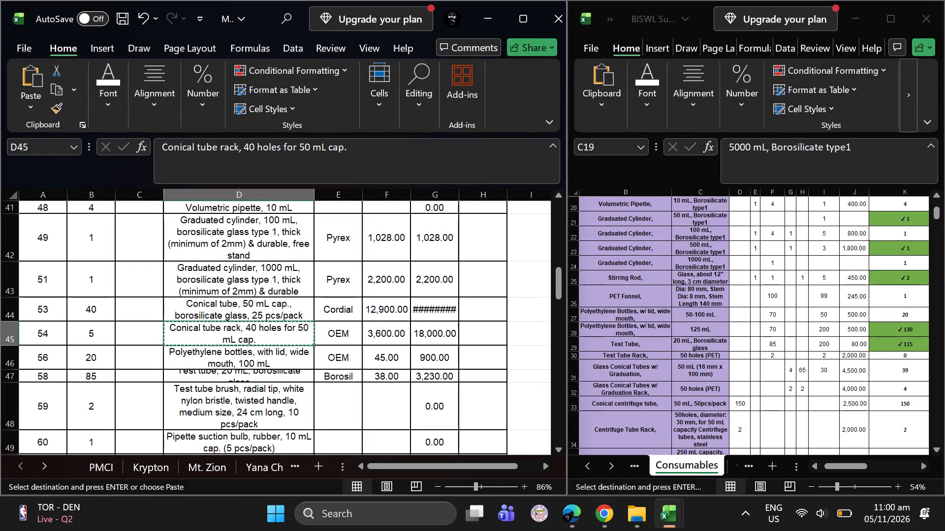
{"action": "left_click", "coordinate": [252, 152]}
{"action": "key", "text": "Left"}
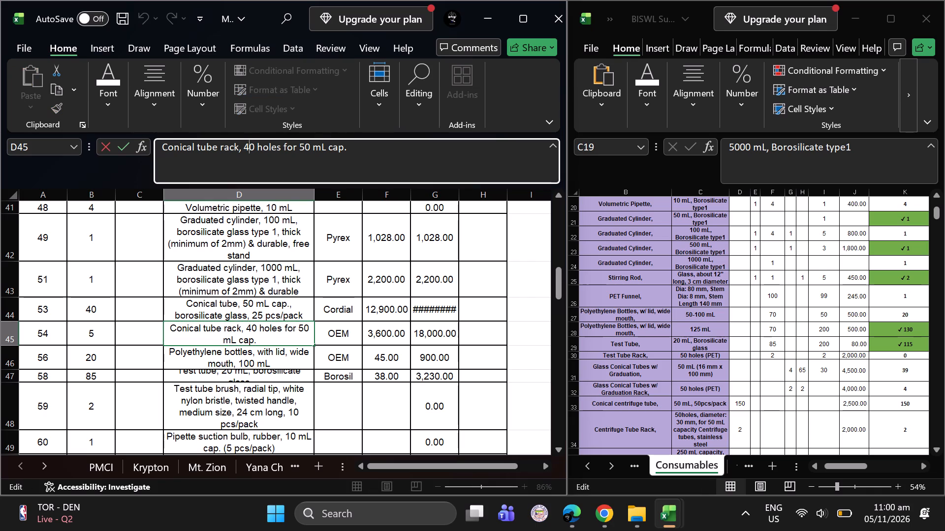
{"action": "key", "text": "BackSpace"}
{"action": "key", "text": "5"}
{"action": "key", "text": "Return"}
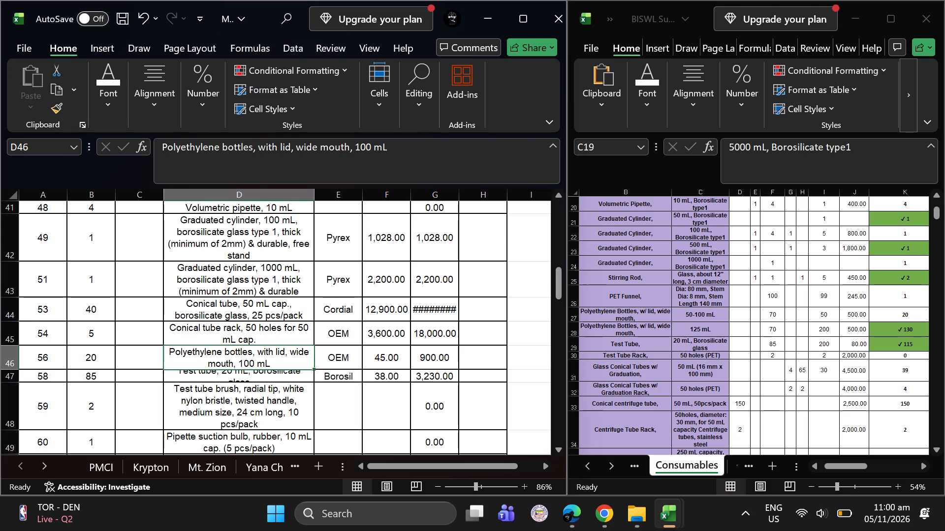
Delete the centrifuge tube rack row, item 39, from the market scoping list.
{"action": "scroll", "coordinate": [264, 376], "scroll_direction": "up", "scroll_amount": 1}
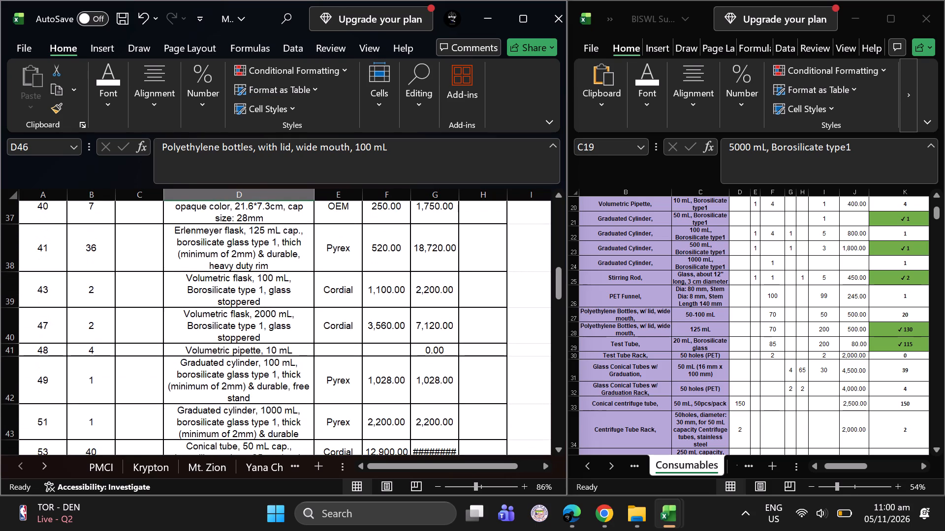
{"action": "scroll", "coordinate": [264, 376], "scroll_direction": "up", "scroll_amount": 2}
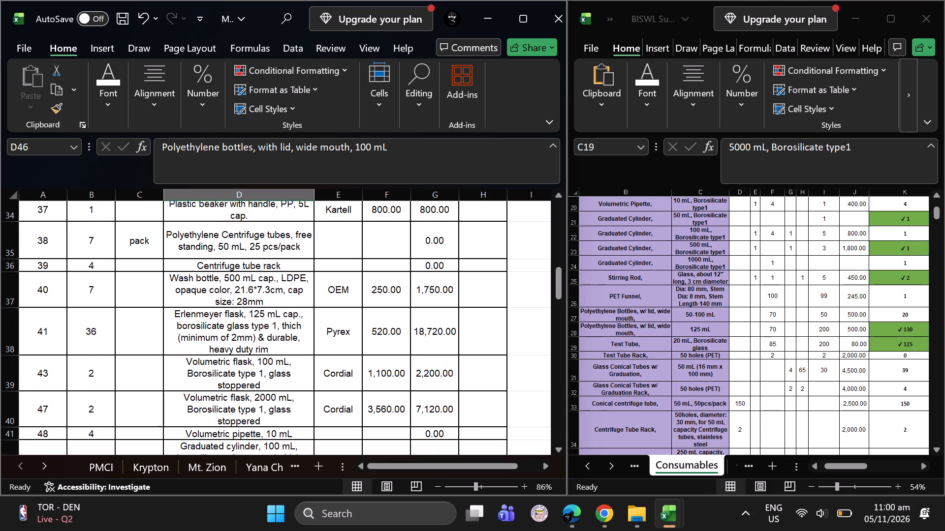
{"action": "scroll", "coordinate": [264, 376], "scroll_direction": "up", "scroll_amount": 1}
{"action": "left_click", "coordinate": [14, 270]}
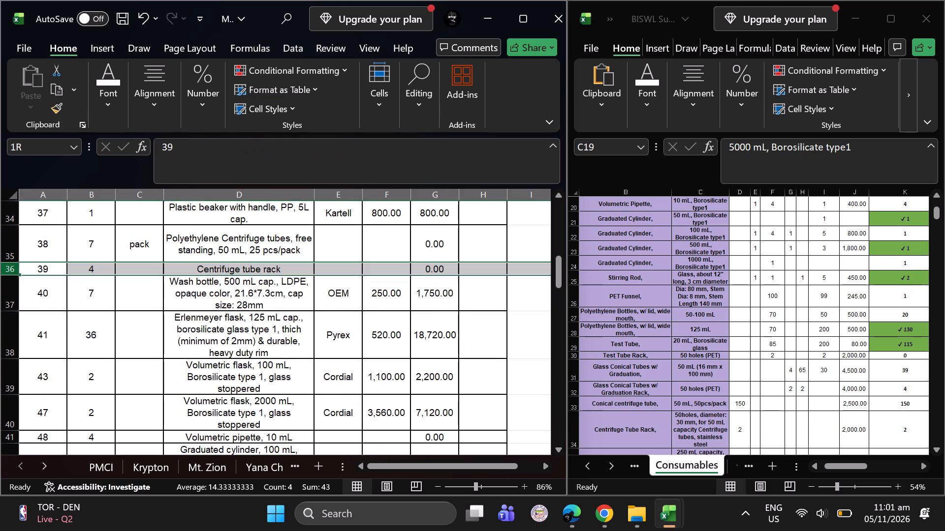
{"action": "right_click", "coordinate": [14, 270]}
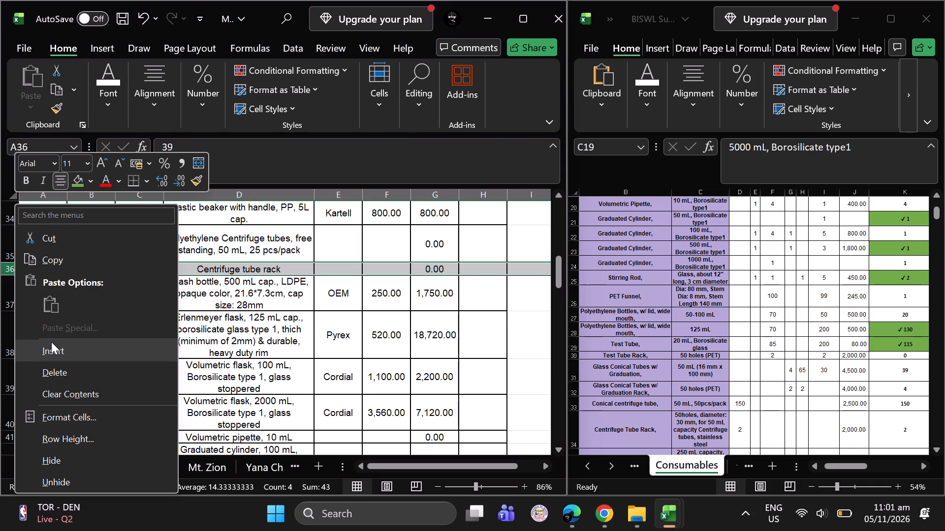
{"action": "left_click", "coordinate": [60, 369]}
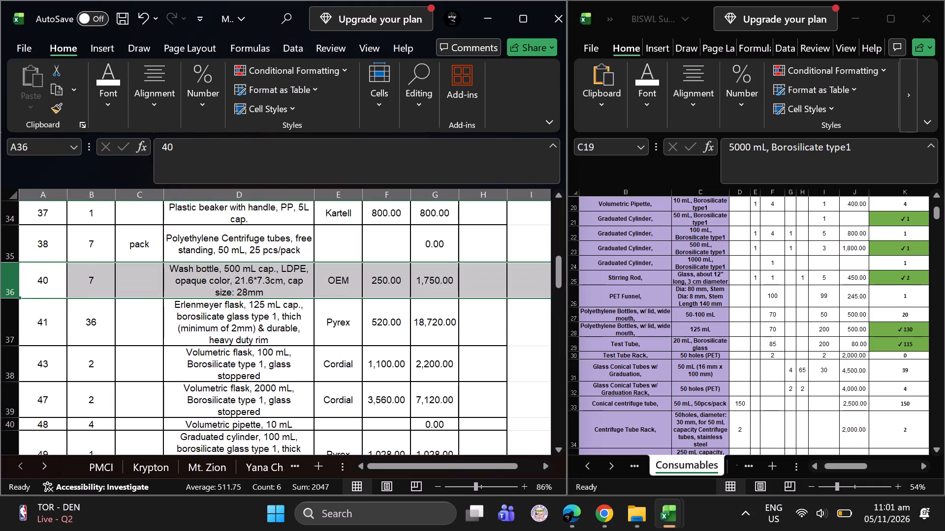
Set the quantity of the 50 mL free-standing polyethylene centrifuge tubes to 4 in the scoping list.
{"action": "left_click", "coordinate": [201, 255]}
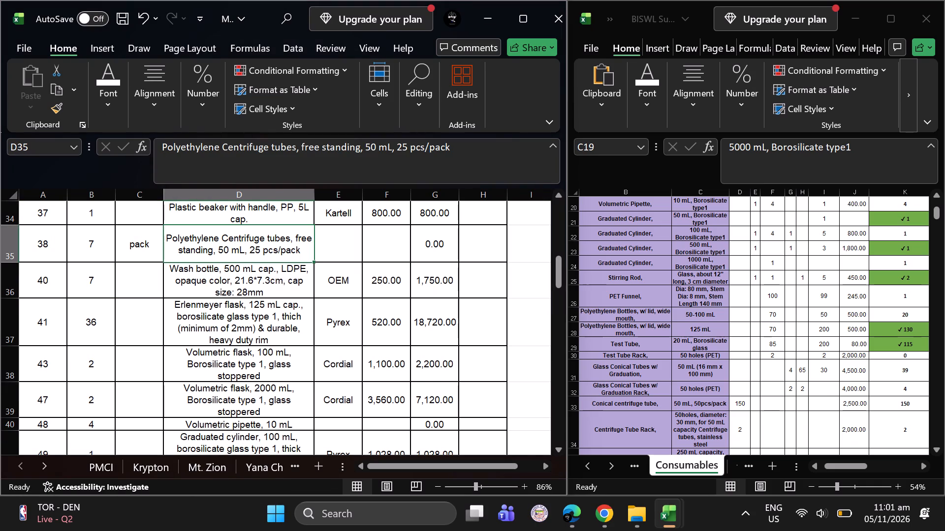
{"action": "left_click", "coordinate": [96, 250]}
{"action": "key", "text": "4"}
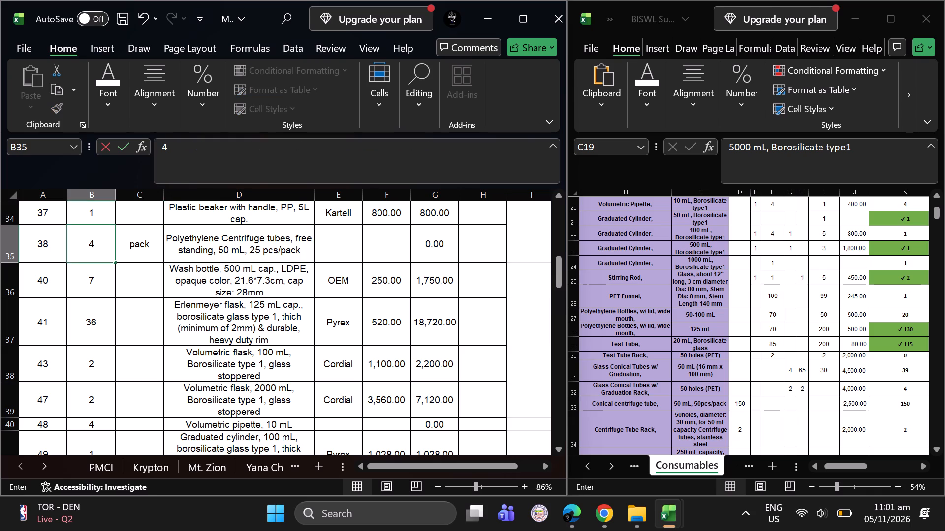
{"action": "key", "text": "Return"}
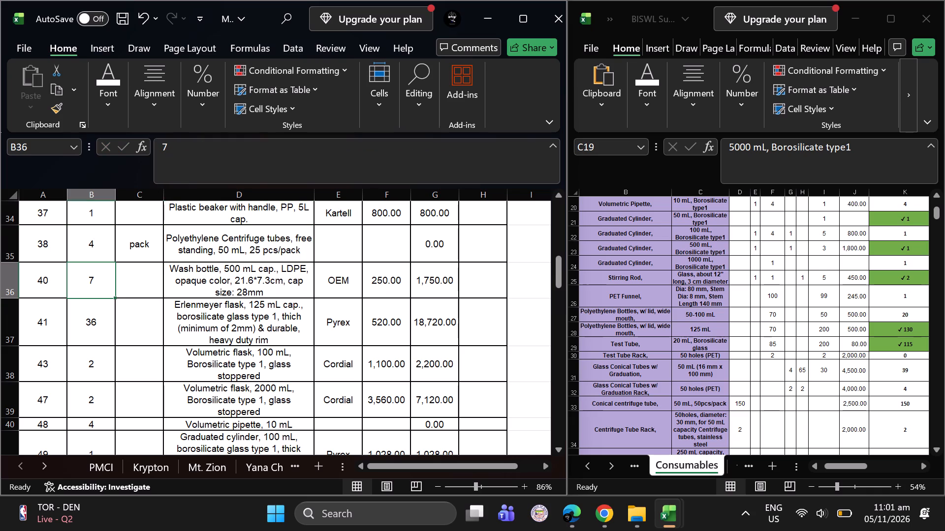
Set the quantity of the 500 mL LDPE wash bottle to 5 in the scoping list.
{"action": "left_click", "coordinate": [99, 278]}
{"action": "key", "text": "5"}
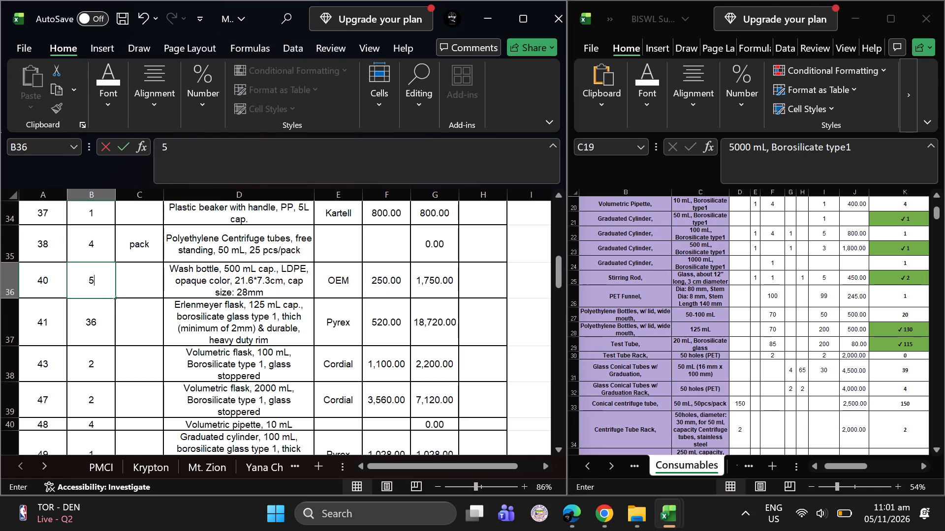
{"action": "key", "text": "Return"}
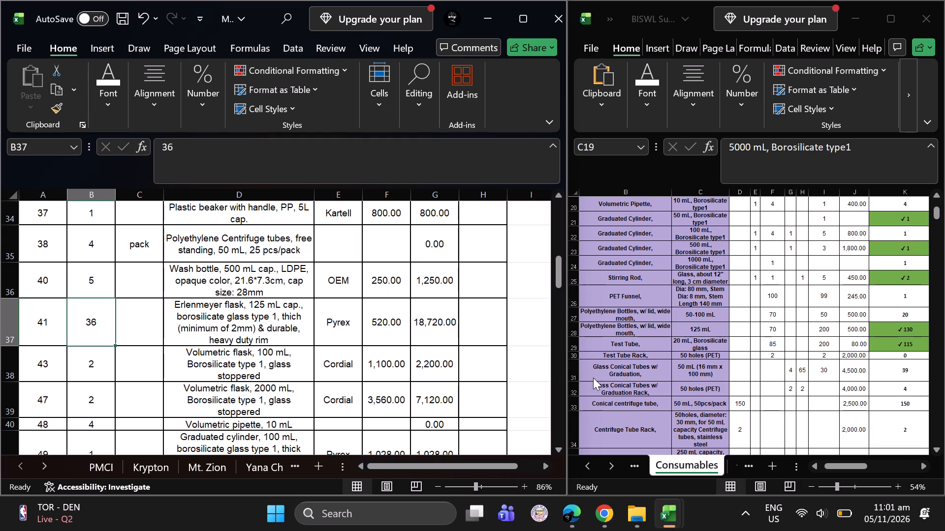
Check the polyethylene centrifuge tubes against the conical centrifuge tube and neighbouring entries in the BISWL Consumables sheet.
{"action": "scroll", "coordinate": [593, 378], "scroll_direction": "down", "scroll_amount": 2}
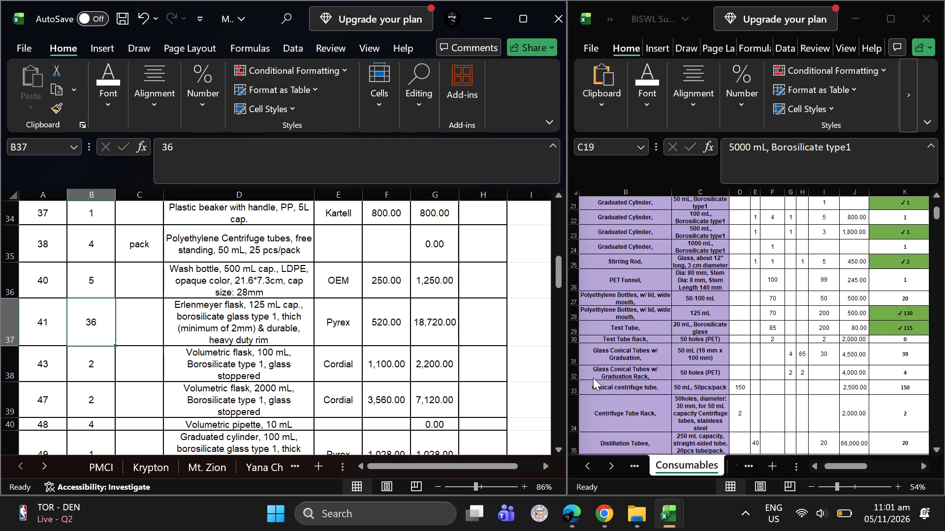
{"action": "scroll", "coordinate": [593, 378], "scroll_direction": "down", "scroll_amount": 2}
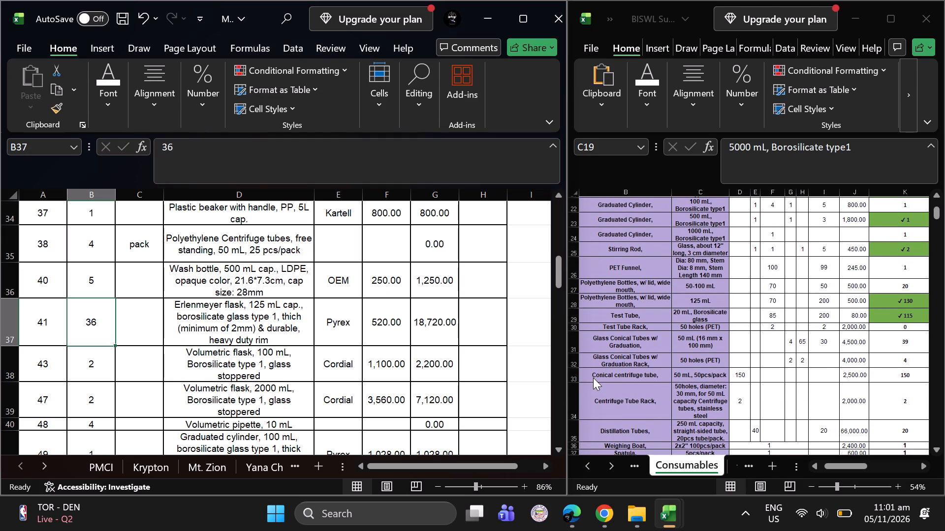
{"action": "scroll", "coordinate": [593, 378], "scroll_direction": "down", "scroll_amount": 1}
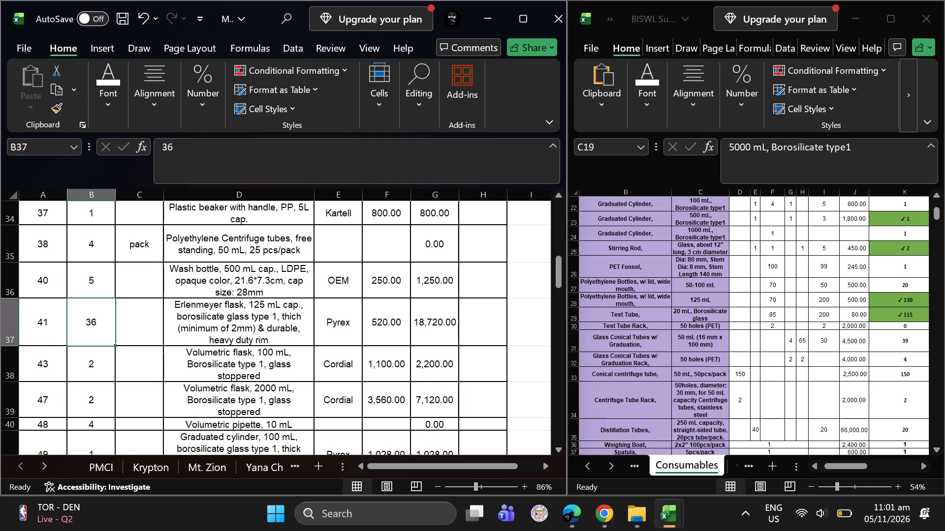
{"action": "scroll", "coordinate": [212, 278], "scroll_direction": "up", "scroll_amount": 1}
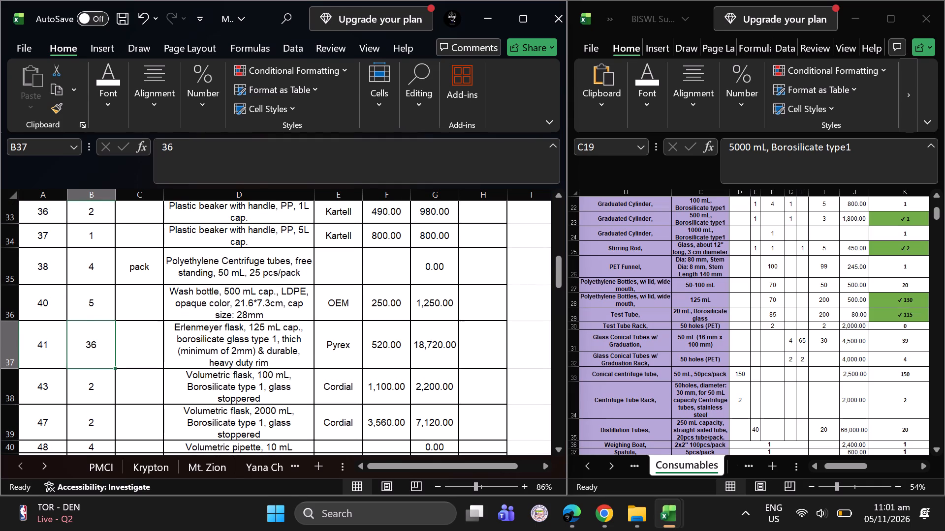
{"action": "scroll", "coordinate": [212, 278], "scroll_direction": "up", "scroll_amount": 1}
{"action": "left_click", "coordinate": [212, 278]}
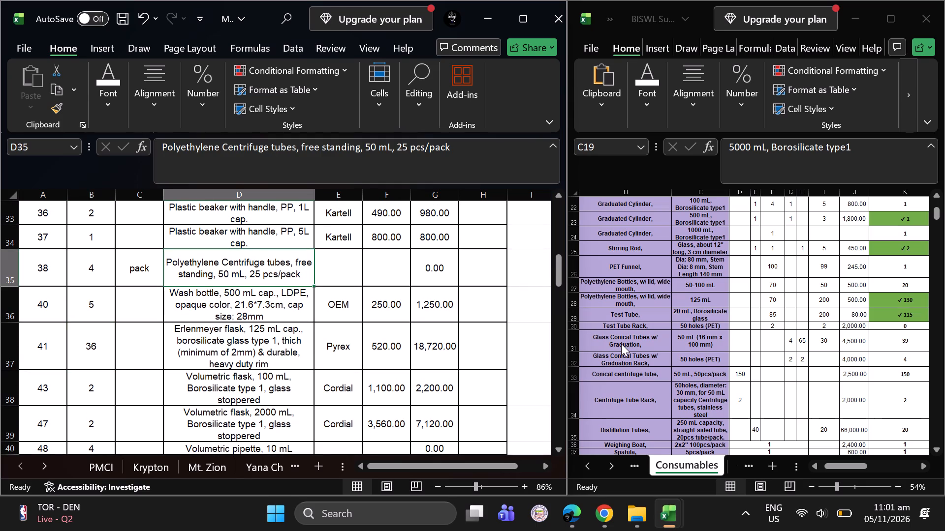
{"action": "left_click", "coordinate": [619, 372]}
{"action": "left_click", "coordinate": [619, 372]}
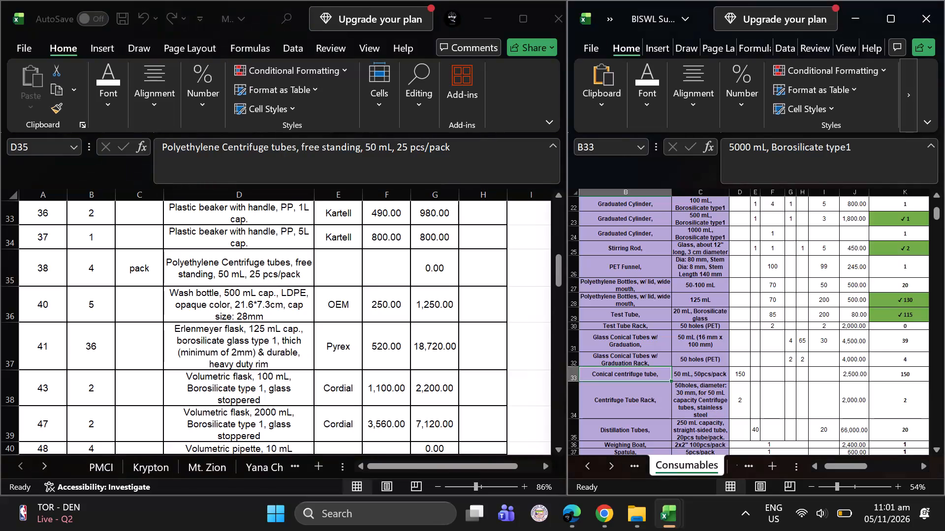
{"action": "scroll", "coordinate": [619, 372], "scroll_direction": "down", "scroll_amount": 1}
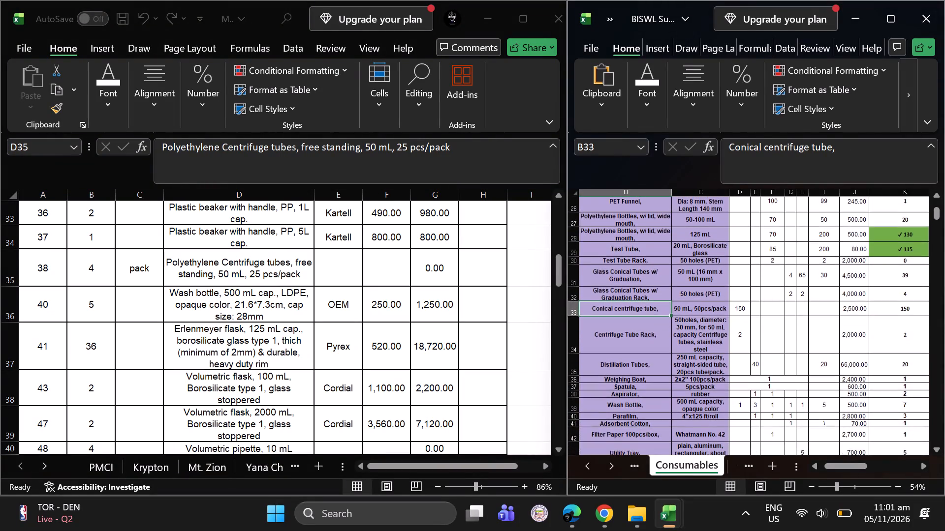
{"action": "scroll", "coordinate": [619, 372], "scroll_direction": "down", "scroll_amount": 1}
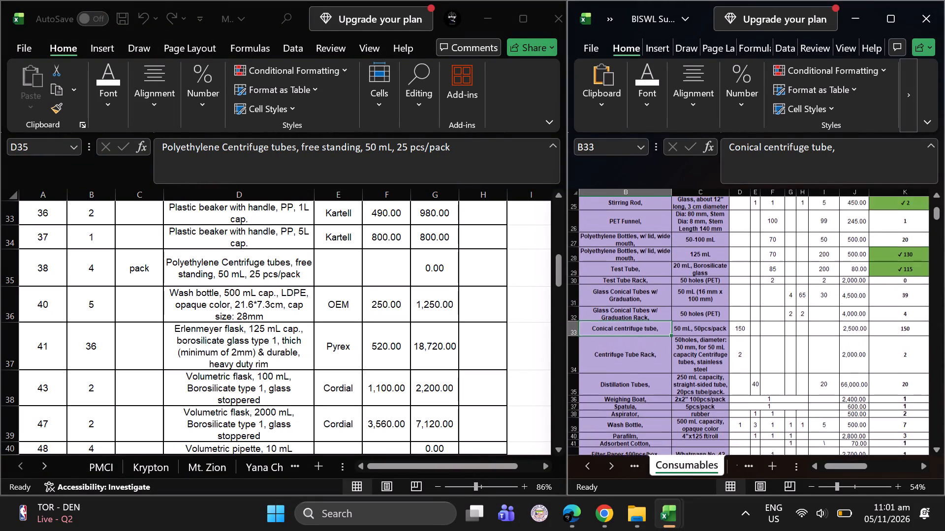
{"action": "scroll", "coordinate": [619, 372], "scroll_direction": "down", "scroll_amount": 1}
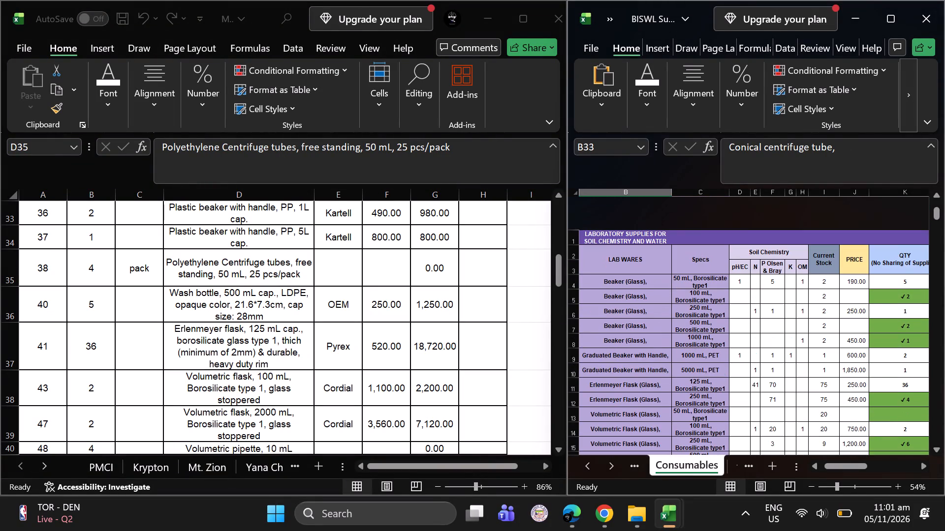
{"action": "scroll", "coordinate": [619, 372], "scroll_direction": "down", "scroll_amount": 1}
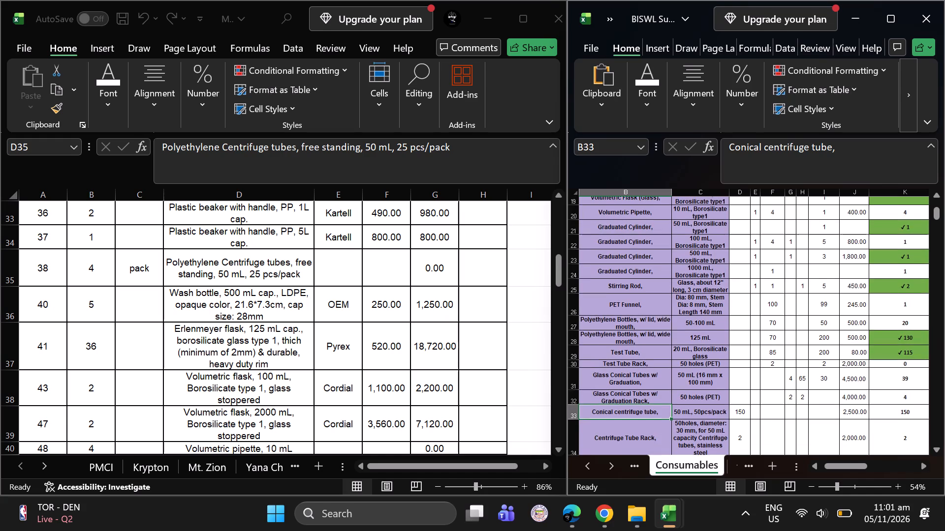
{"action": "scroll", "coordinate": [619, 372], "scroll_direction": "down", "scroll_amount": 1}
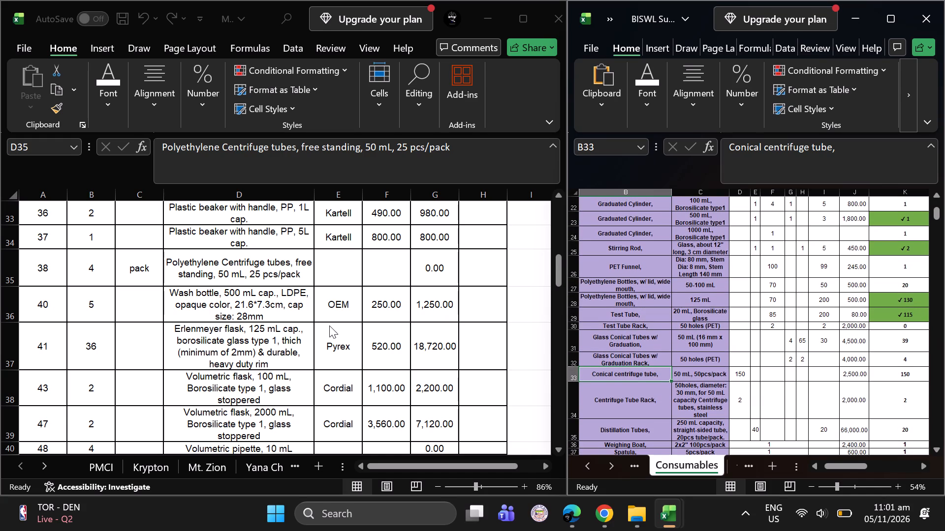
Review the market scoping list from the chemicals through the glassware and tube items to compare related entries.
{"action": "scroll", "coordinate": [252, 293], "scroll_direction": "down", "scroll_amount": 1}
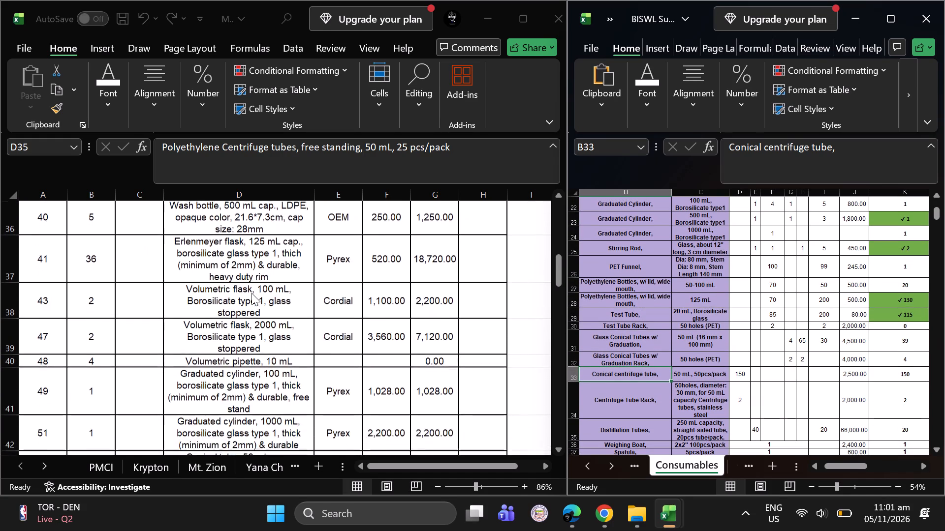
{"action": "scroll", "coordinate": [252, 293], "scroll_direction": "down", "scroll_amount": 1}
{"action": "scroll", "coordinate": [252, 293], "scroll_direction": "up", "scroll_amount": 2}
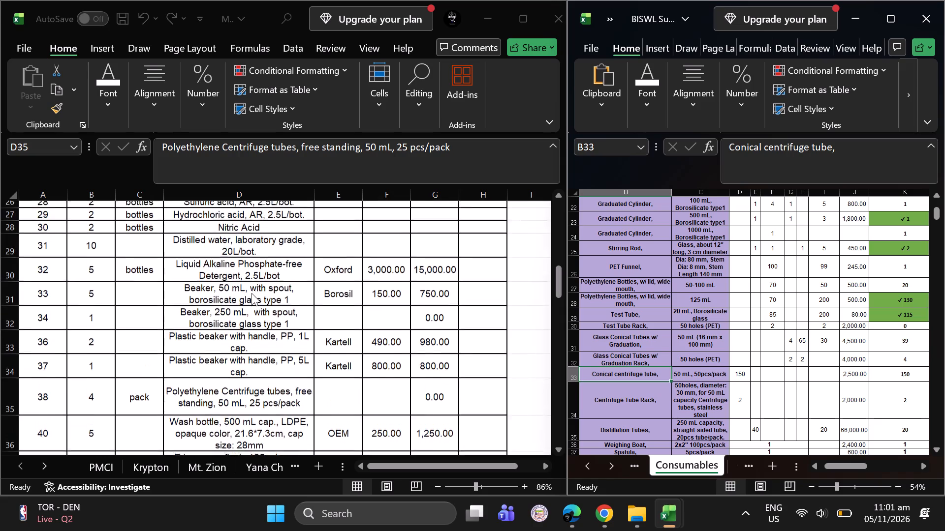
{"action": "scroll", "coordinate": [252, 293], "scroll_direction": "up", "scroll_amount": 3}
{"action": "scroll", "coordinate": [252, 293], "scroll_direction": "down", "scroll_amount": 2}
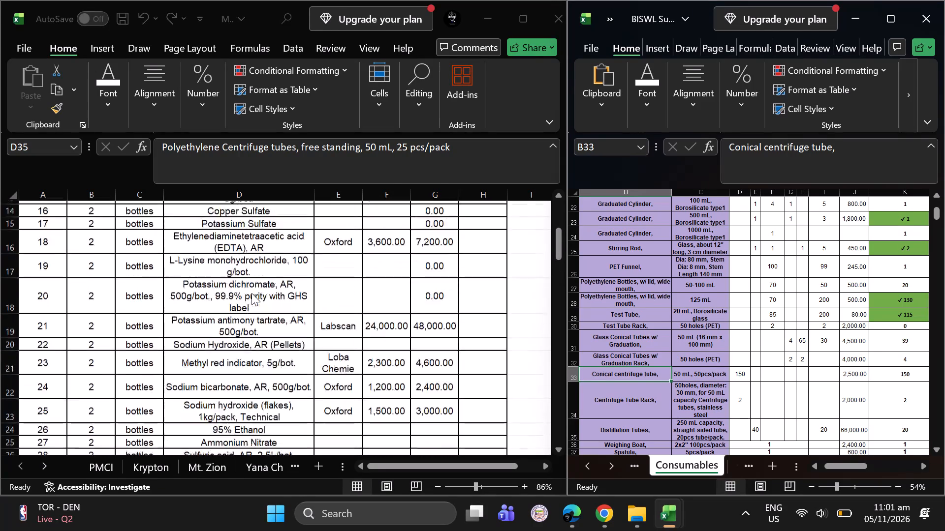
{"action": "scroll", "coordinate": [252, 293], "scroll_direction": "down", "scroll_amount": 1}
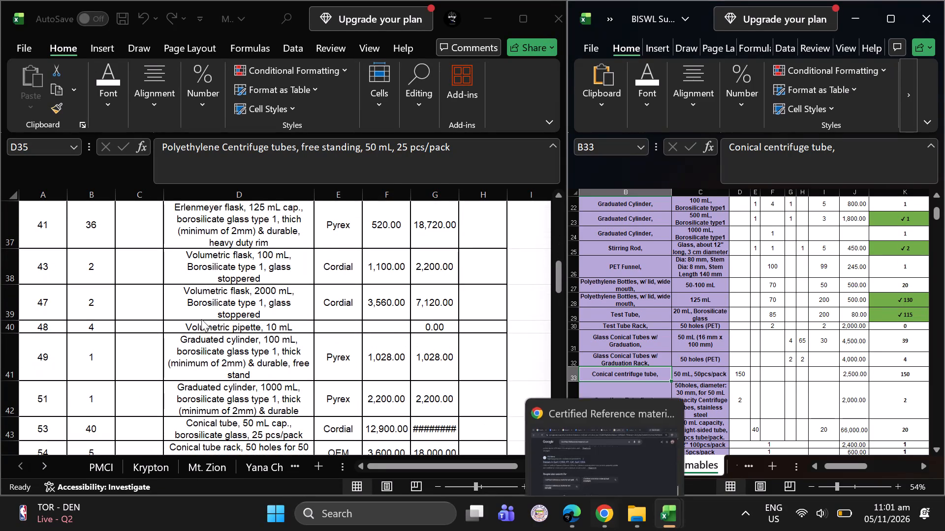
{"action": "scroll", "coordinate": [193, 319], "scroll_direction": "down", "scroll_amount": 2}
{"action": "scroll", "coordinate": [193, 319], "scroll_direction": "up", "scroll_amount": 1}
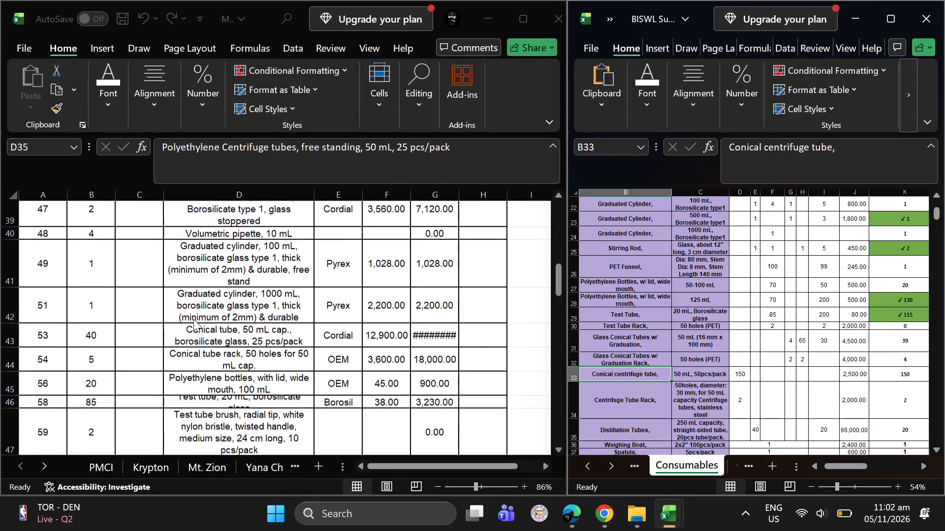
{"action": "scroll", "coordinate": [193, 319], "scroll_direction": "up", "scroll_amount": 1}
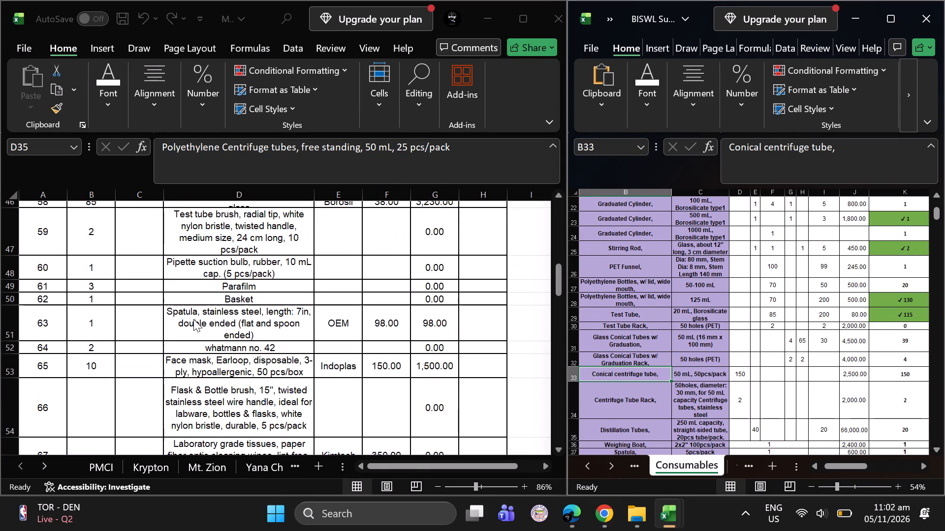
{"action": "scroll", "coordinate": [193, 319], "scroll_direction": "up", "scroll_amount": 2}
{"action": "scroll", "coordinate": [193, 319], "scroll_direction": "down", "scroll_amount": 1}
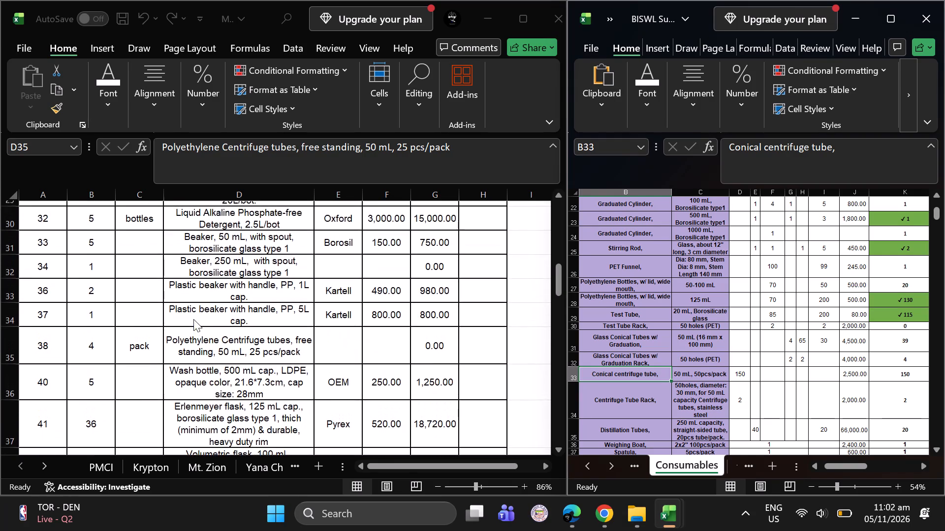
{"action": "scroll", "coordinate": [193, 319], "scroll_direction": "down", "scroll_amount": 1}
Delete the 50 mL free-standing polyethylene centrifuge tubes row, item 38, from the scoping list.
{"action": "left_click", "coordinate": [179, 297]}
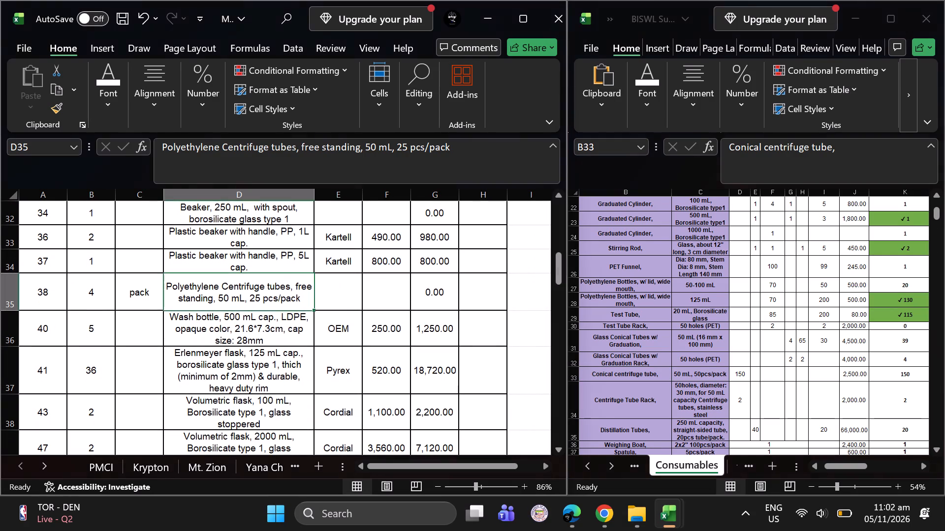
{"action": "left_click", "coordinate": [5, 304]}
{"action": "right_click", "coordinate": [5, 304]}
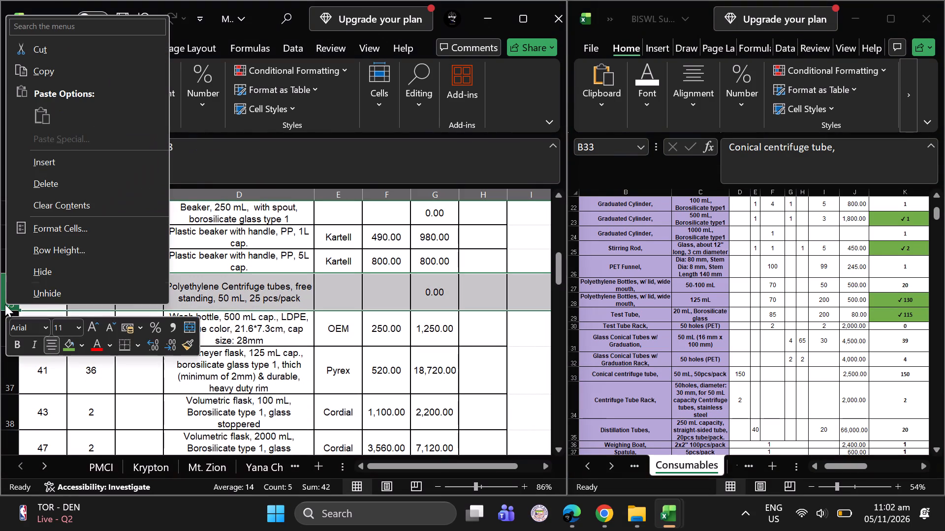
{"action": "left_click", "coordinate": [53, 182]}
Copy the description of the wide-mouth polyethylene bottles with lid, item 56, from the scoping list.
{"action": "scroll", "coordinate": [178, 422], "scroll_direction": "down", "scroll_amount": 2}
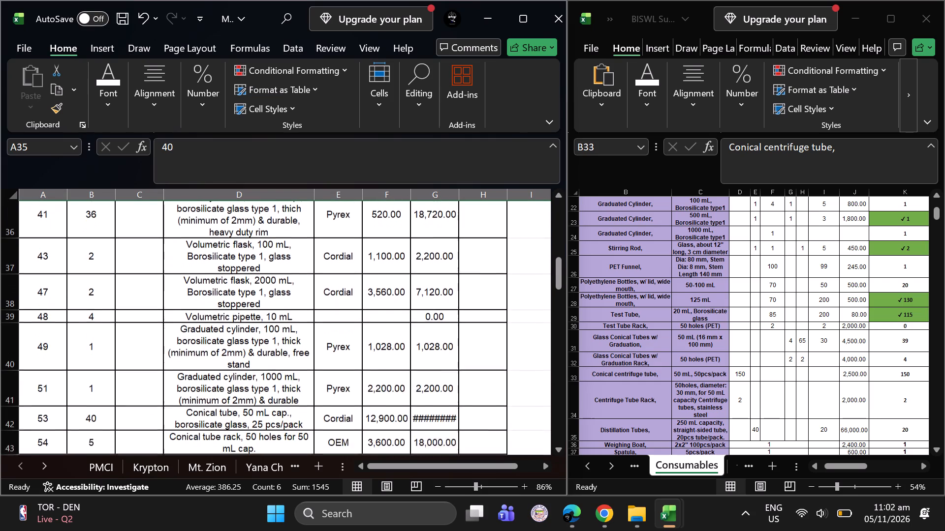
{"action": "scroll", "coordinate": [178, 422], "scroll_direction": "down", "scroll_amount": 2}
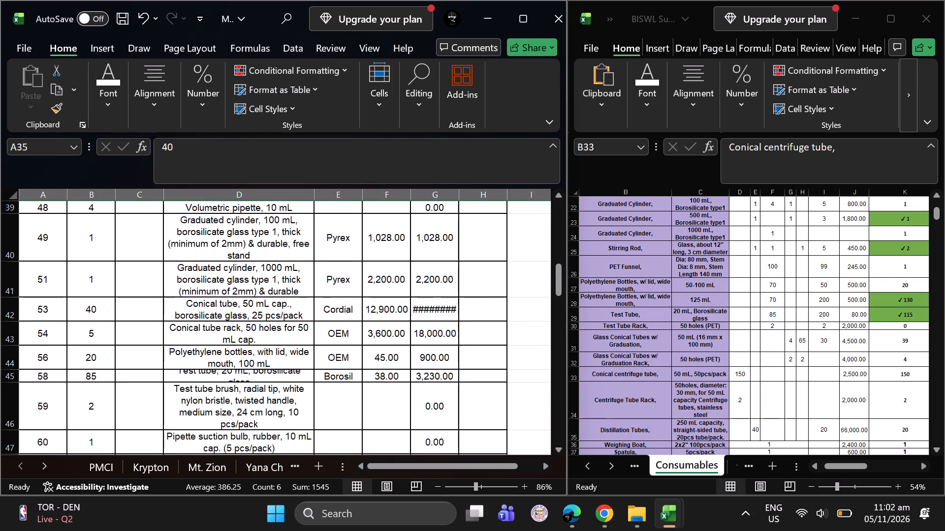
{"action": "left_click", "coordinate": [193, 360]}
{"action": "key", "text": "ctrl+c"}
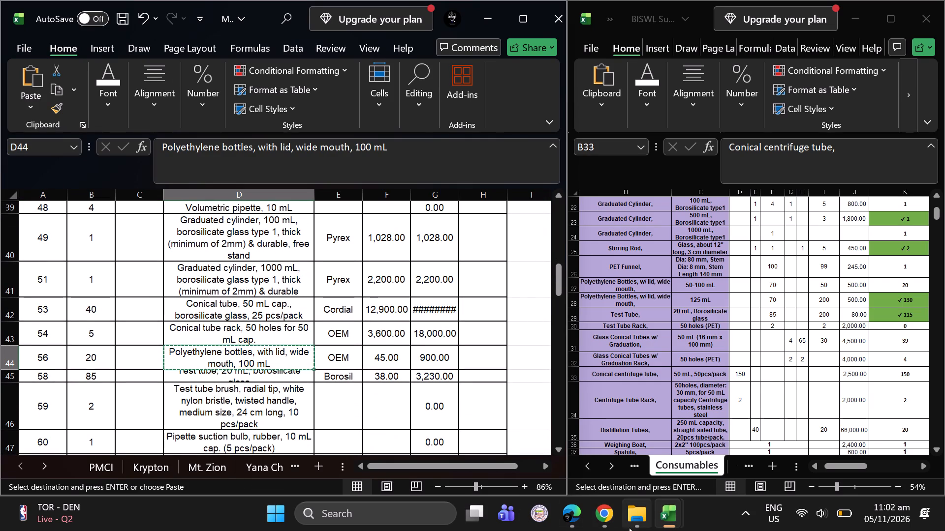
Switch to Chrome and search the Tarsons site for "Polyethylene bottles, with lid, wide mouth, 50 mL", using the copied description.
{"action": "left_click", "coordinate": [570, 528]}
{"action": "left_click", "coordinate": [599, 521]}
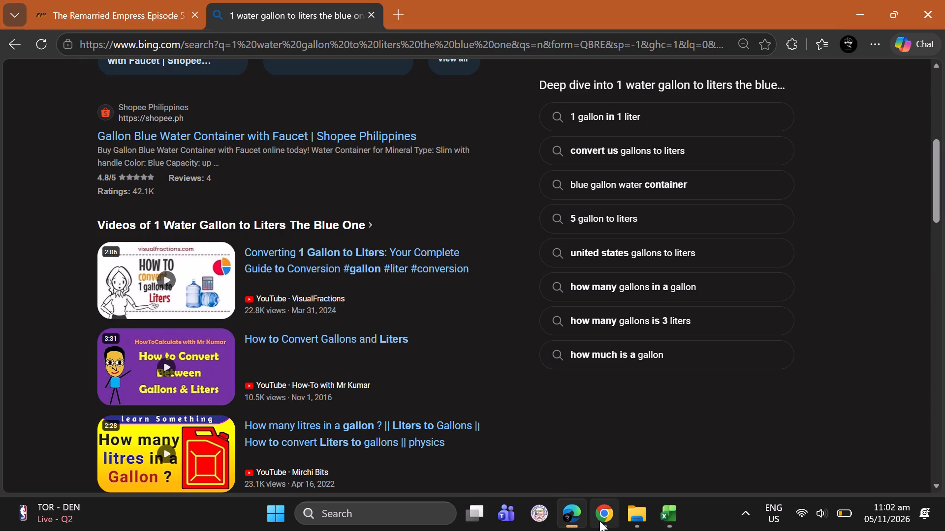
{"action": "left_click", "coordinate": [406, 94]}
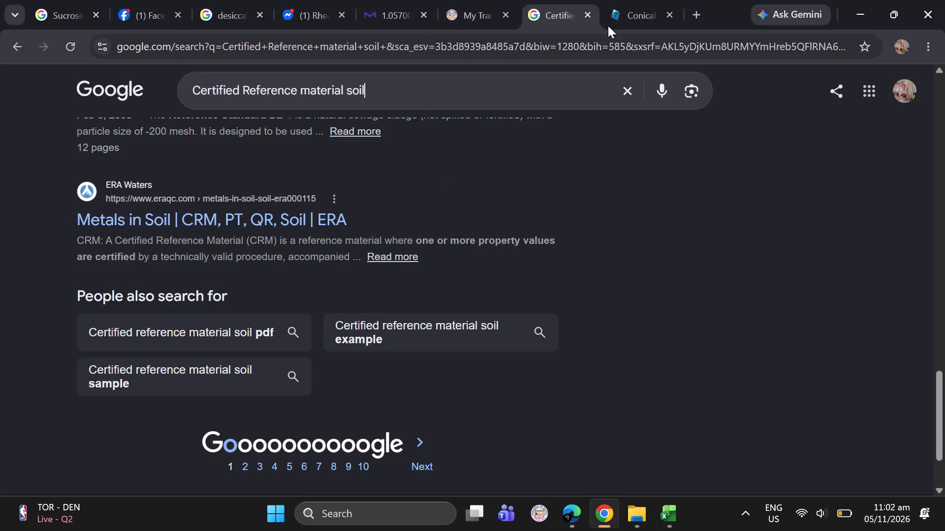
{"action": "left_click", "coordinate": [656, 16]}
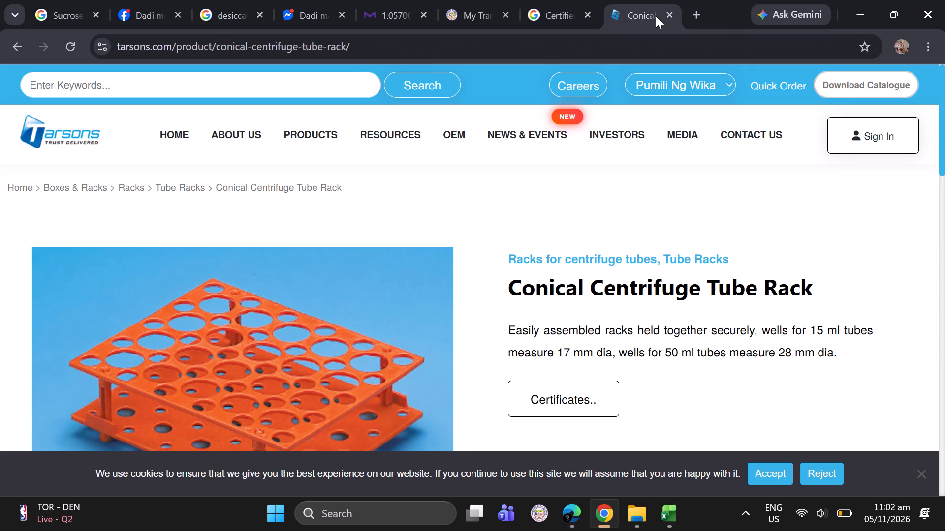
{"action": "left_click", "coordinate": [314, 86]}
{"action": "key", "text": "ctrl+v"}
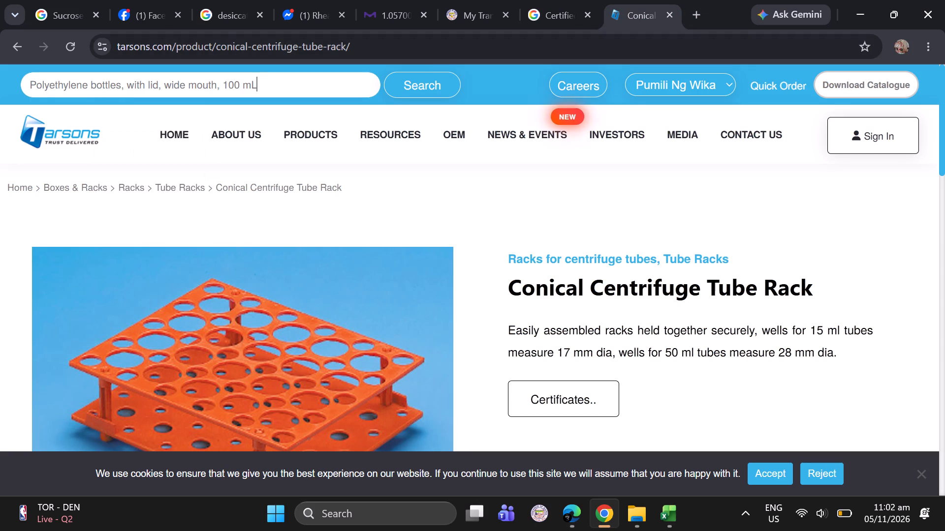
{"action": "left_click", "coordinate": [234, 85]}
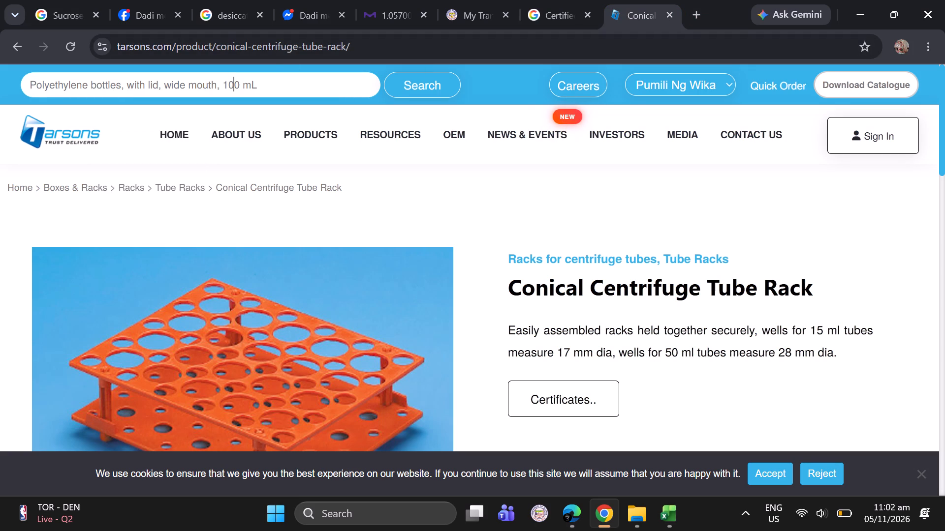
{"action": "key", "text": "BackSpace"}
{"action": "key", "text": "BackSpace"}
{"action": "key", "text": "5"}
{"action": "key", "text": "Return"}
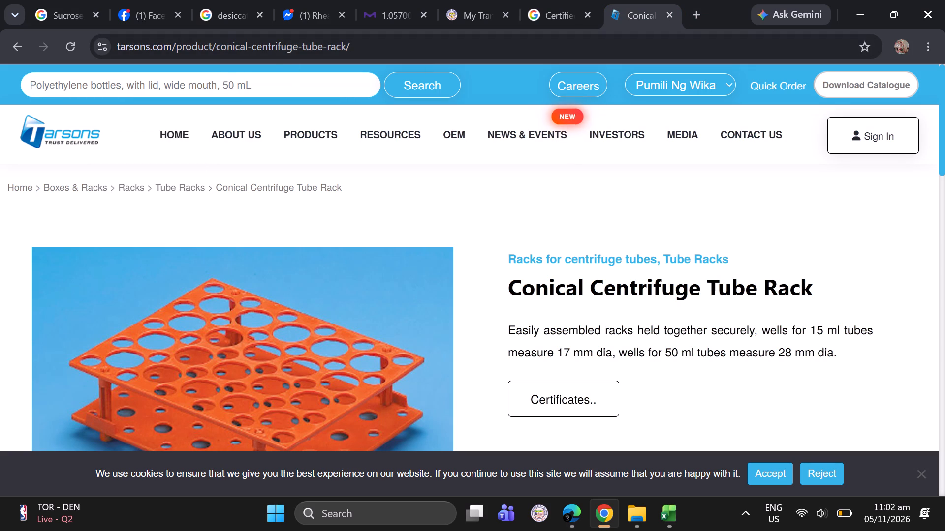
{"action": "scroll", "coordinate": [304, 237], "scroll_direction": "down", "scroll_amount": 1}
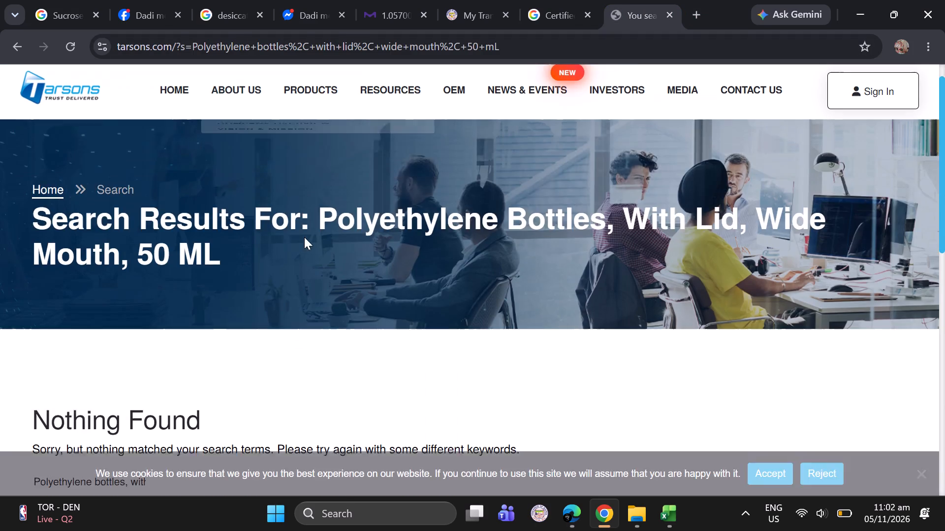
{"action": "scroll", "coordinate": [304, 237], "scroll_direction": "down", "scroll_amount": 2}
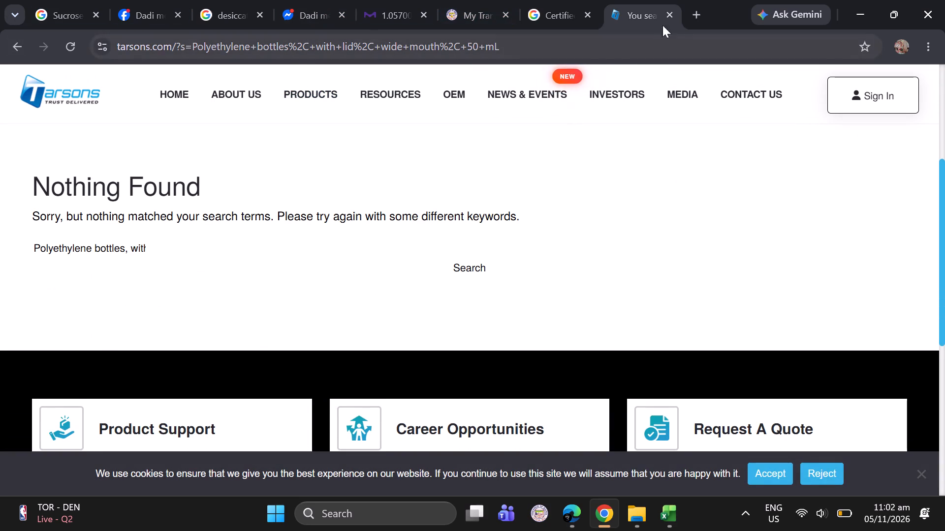
Search Google for "Polyethylene bottles, with lid, wide mouth, 50 mL" and look through the product results.
{"action": "left_click", "coordinate": [640, 41]}
{"action": "key", "text": "ctrl+v"}
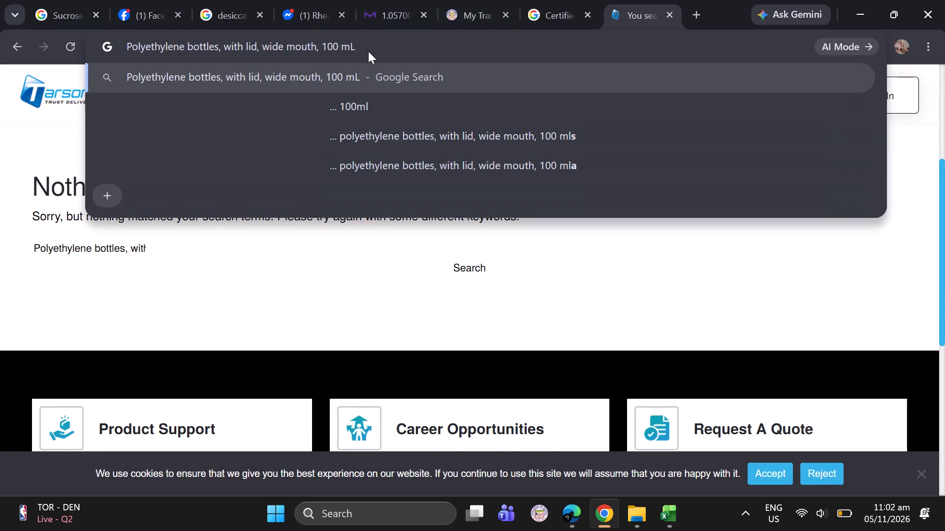
{"action": "left_click", "coordinate": [331, 48]}
{"action": "key", "text": "BackSpace"}
{"action": "key", "text": "BackSpace"}
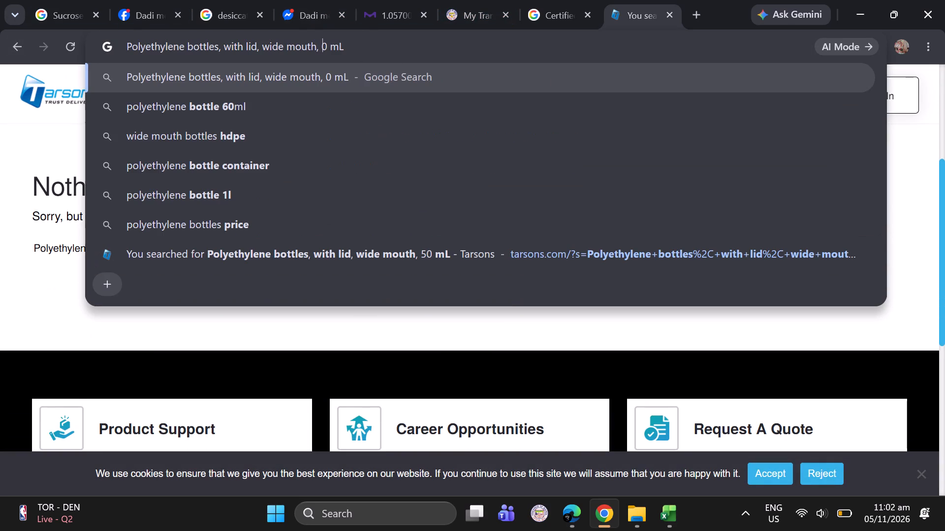
{"action": "key", "text": "5"}
{"action": "key", "text": "Return"}
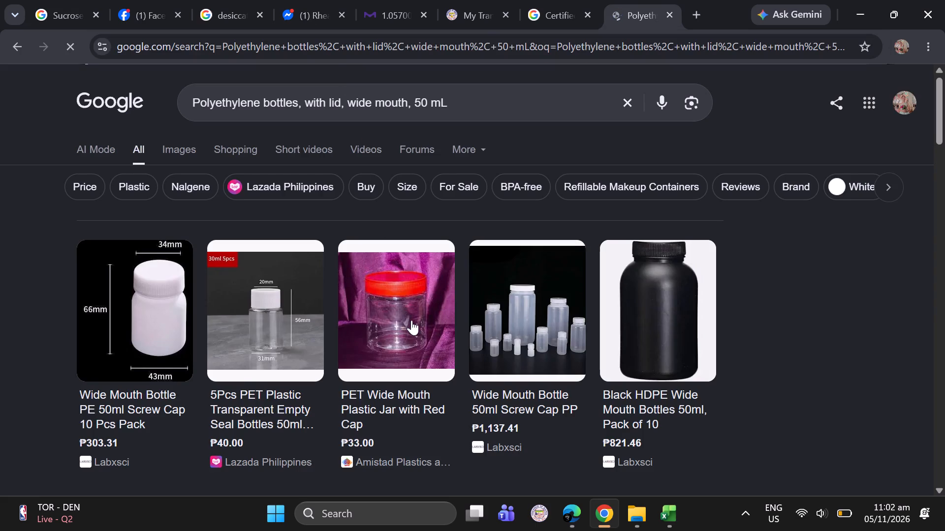
{"action": "scroll", "coordinate": [411, 320], "scroll_direction": "down", "scroll_amount": 2}
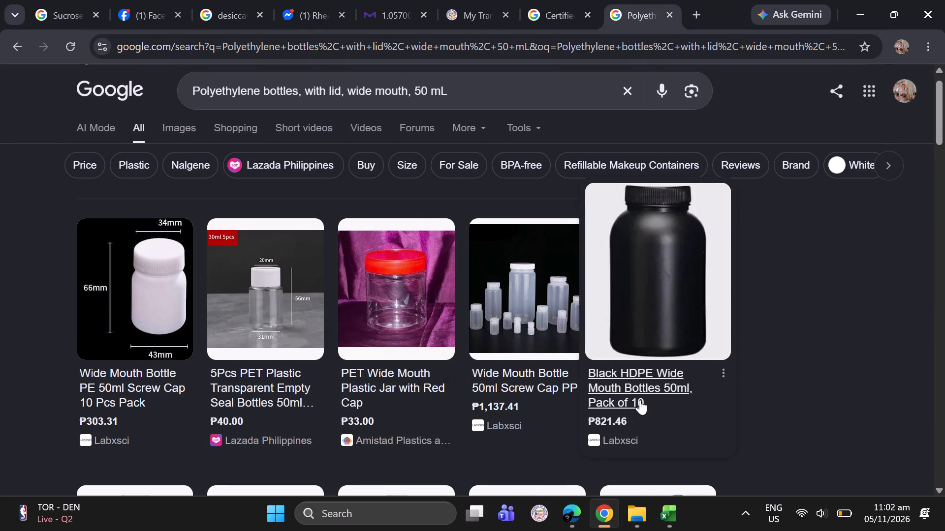
{"action": "scroll", "coordinate": [640, 399], "scroll_direction": "down", "scroll_amount": 3}
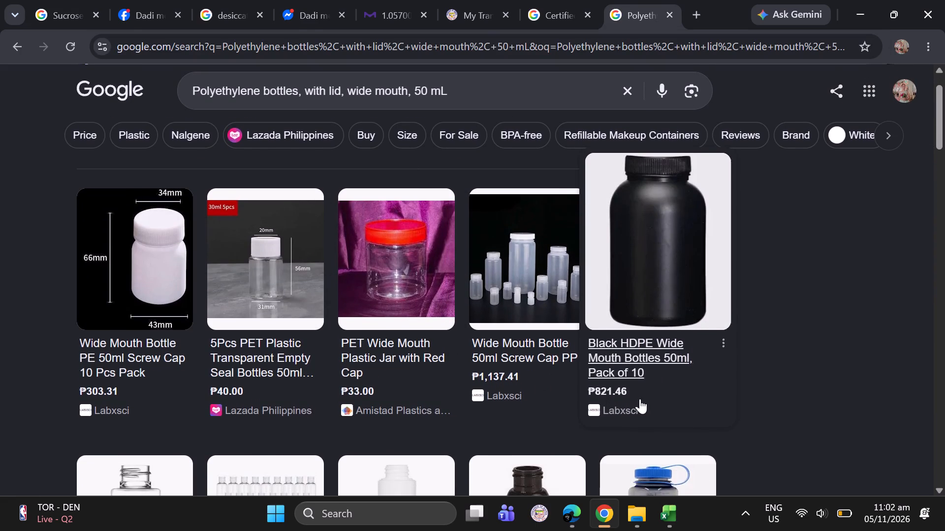
{"action": "scroll", "coordinate": [640, 399], "scroll_direction": "down", "scroll_amount": 2}
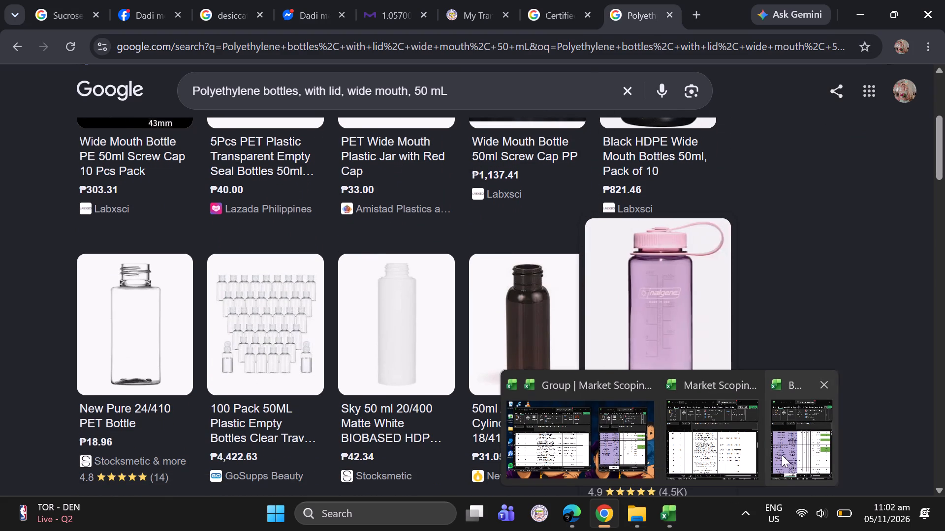
Back in the Excel scoping list, add "transparent," after "wide mouth," in the polyethylene bottles description, item 56.
{"action": "left_click", "coordinate": [557, 449]}
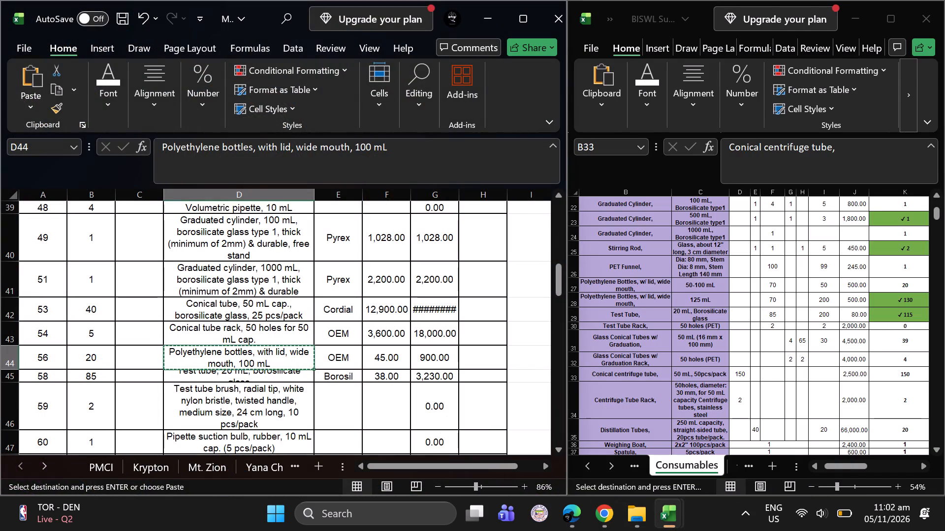
{"action": "left_click", "coordinate": [185, 362]}
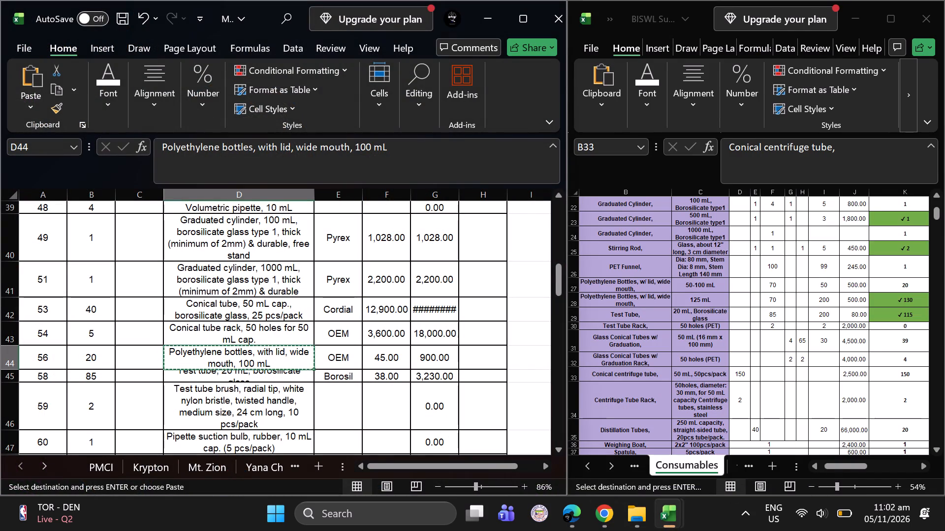
{"action": "left_click", "coordinate": [354, 149]}
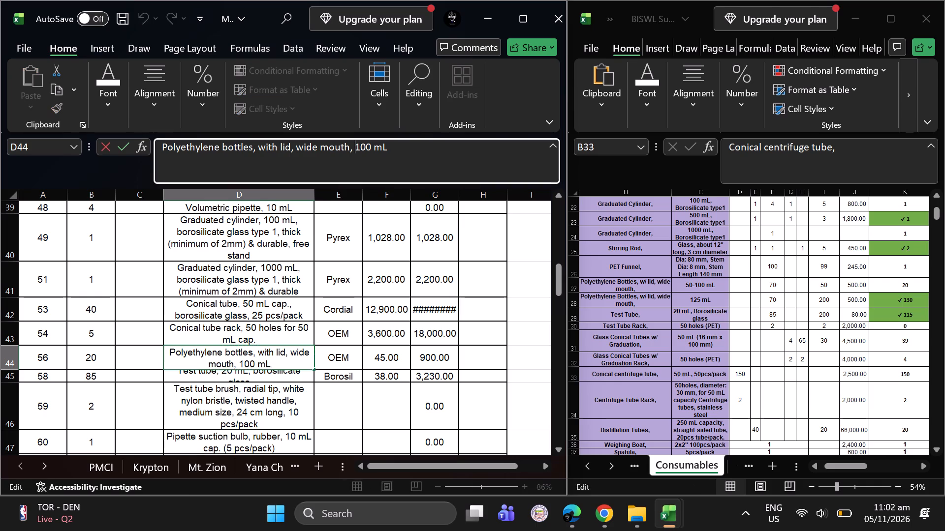
{"action": "type", "text": "transparent,"}
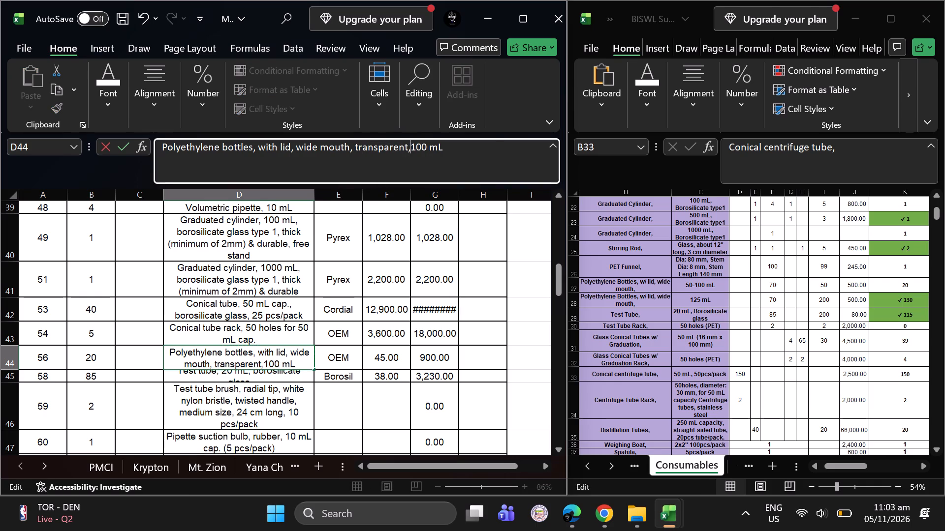
{"action": "key", "text": "space"}
{"action": "key", "text": "Return"}
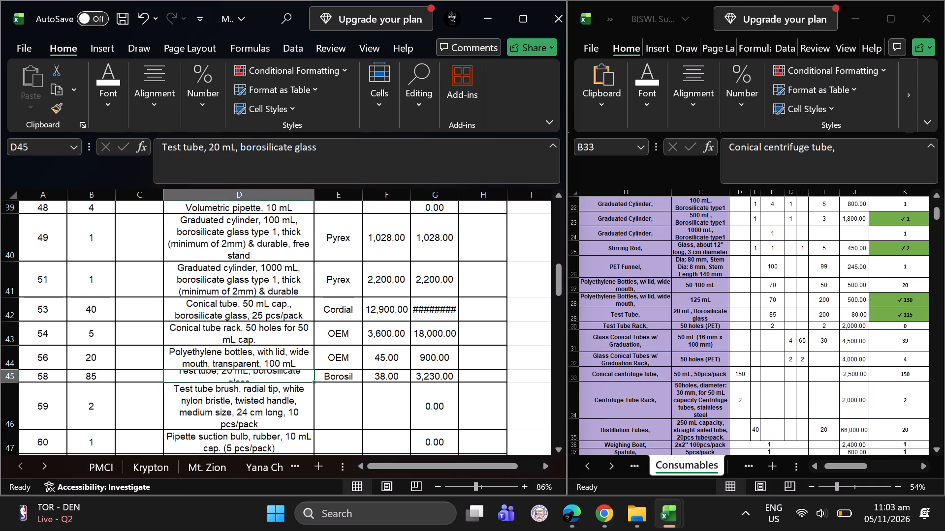
Increase the heights of the polyethylene bottles and 20 mL test tube rows, 44 and 45, to fit their descriptions.
{"action": "left_click_drag", "start_coordinate": [14, 367], "coordinate": [14, 371]}
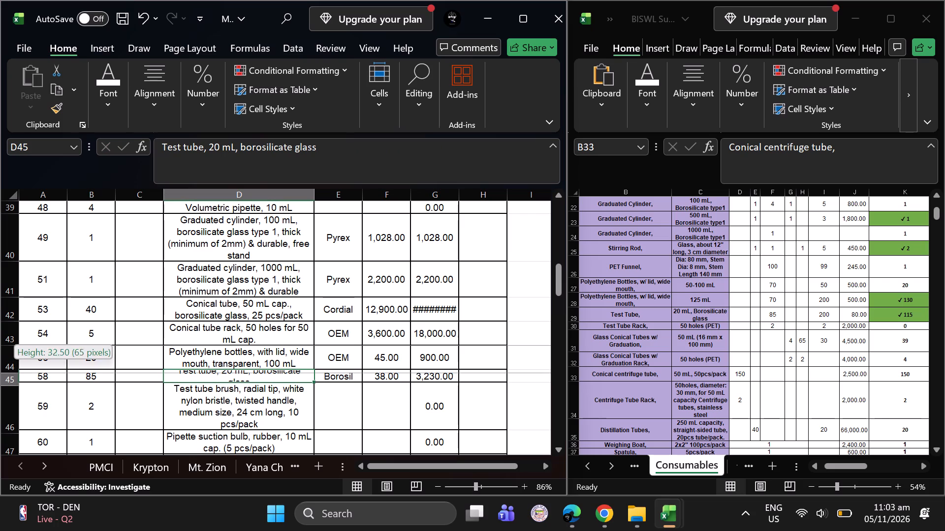
{"action": "left_click_drag", "start_coordinate": [14, 371], "coordinate": [13, 372]}
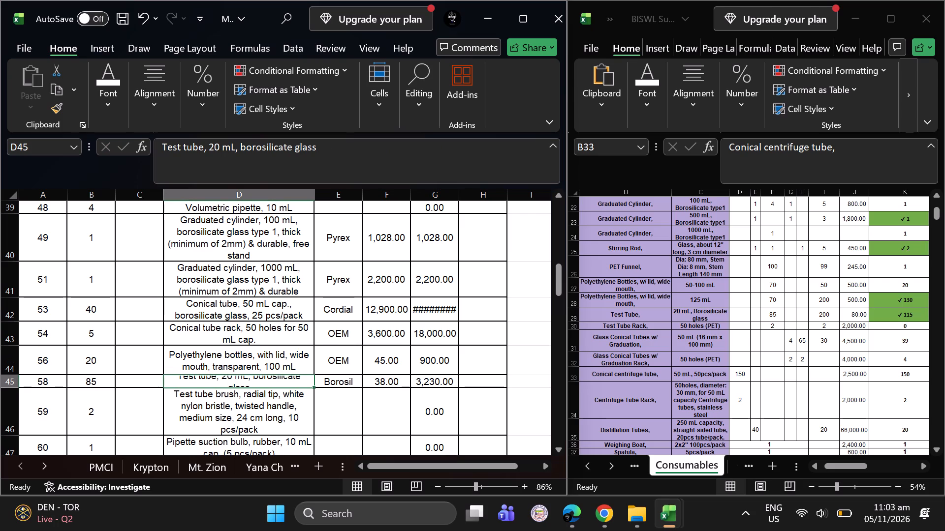
{"action": "left_click_drag", "start_coordinate": [10, 387], "coordinate": [10, 394]}
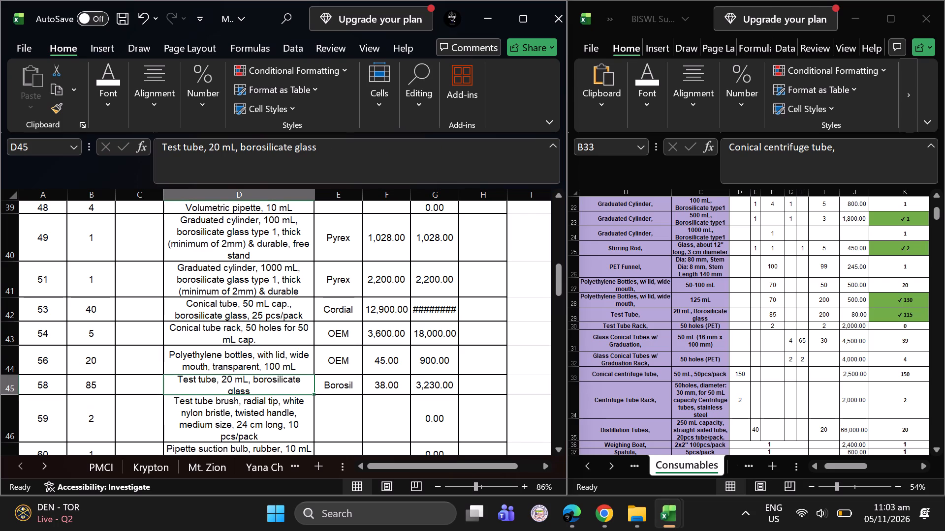
Change the capacity in the polyethylene bottles description, item 56, to 50 mL.
{"action": "left_click", "coordinate": [272, 369]}
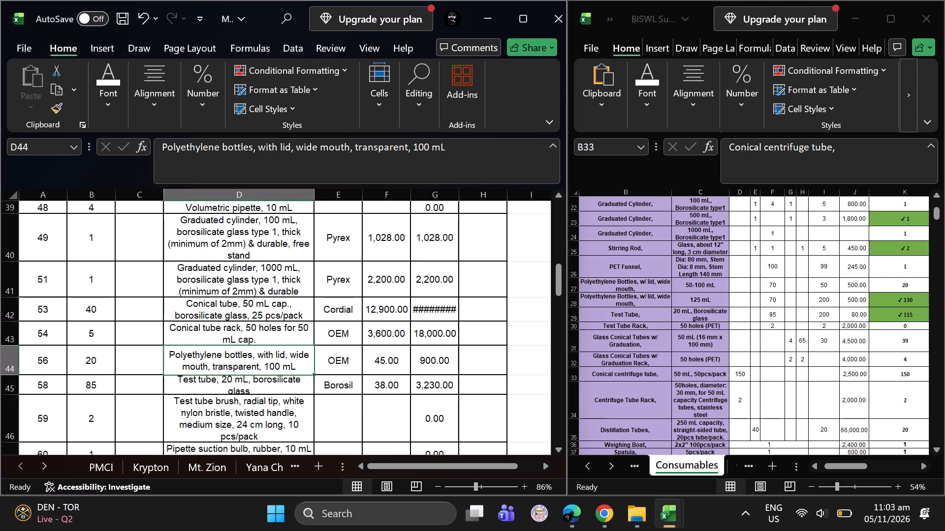
{"action": "left_click", "coordinate": [424, 147]}
{"action": "key", "text": "BackSpace"}
{"action": "key", "text": "BackSpace"}
{"action": "key", "text": "5"}
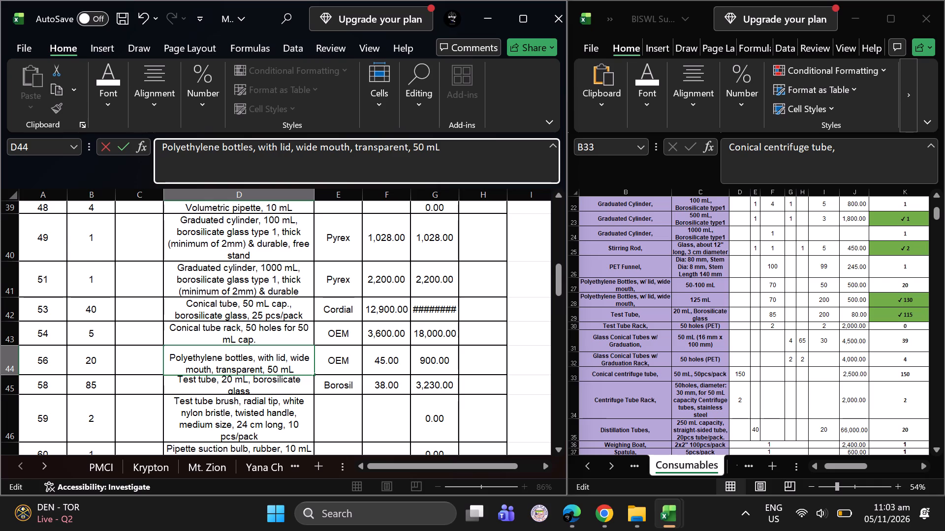
Clear the unit price and total price of the polyethylene bottles, item 56.
{"action": "left_click_drag", "start_coordinate": [382, 369], "coordinate": [450, 372]}
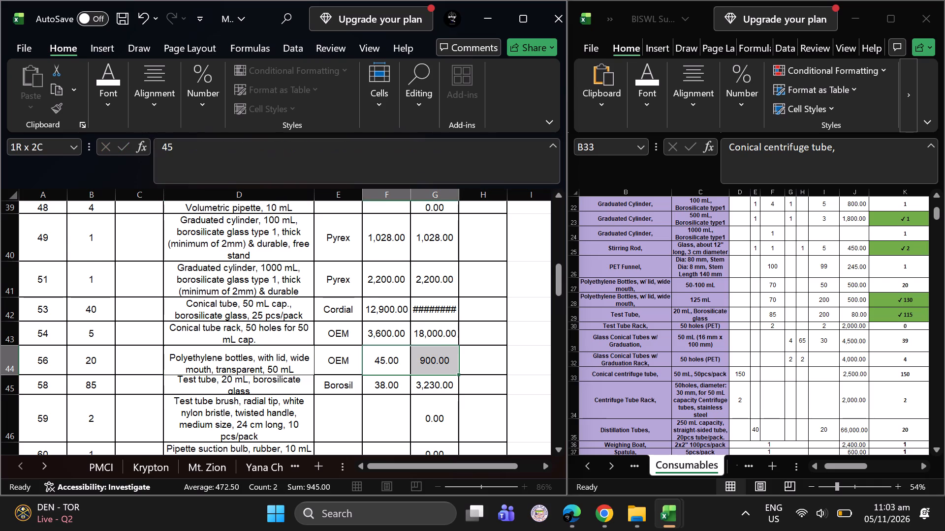
{"action": "left_click_drag", "start_coordinate": [450, 372], "coordinate": [437, 369]}
{"action": "key", "text": "Delete"}
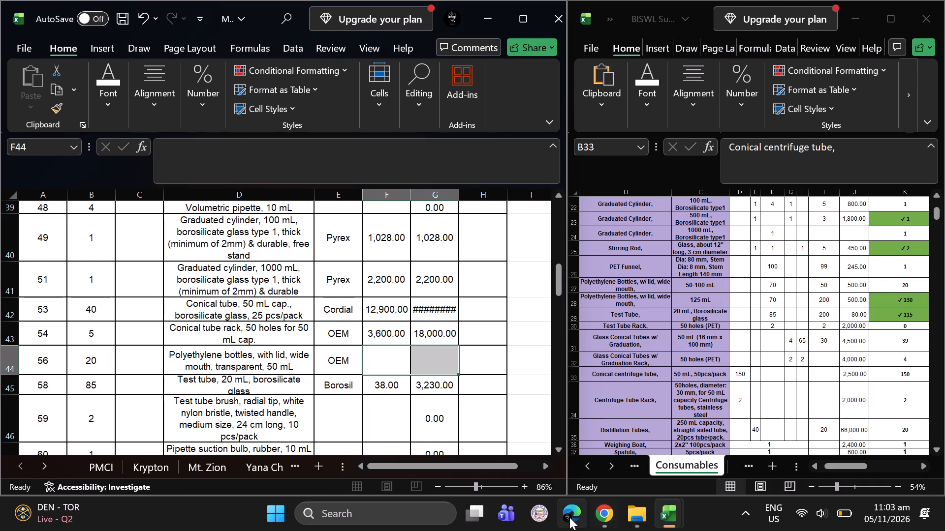
Switch to Chrome, return to the Tarsons site and search it for "Polyethylene bottles".
{"action": "left_click", "coordinate": [596, 517]}
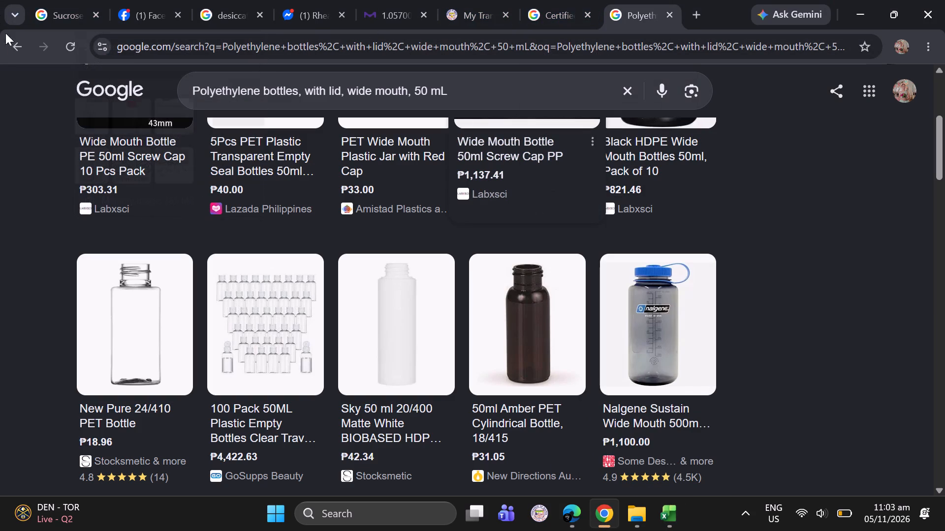
{"action": "left_click", "coordinate": [14, 48]}
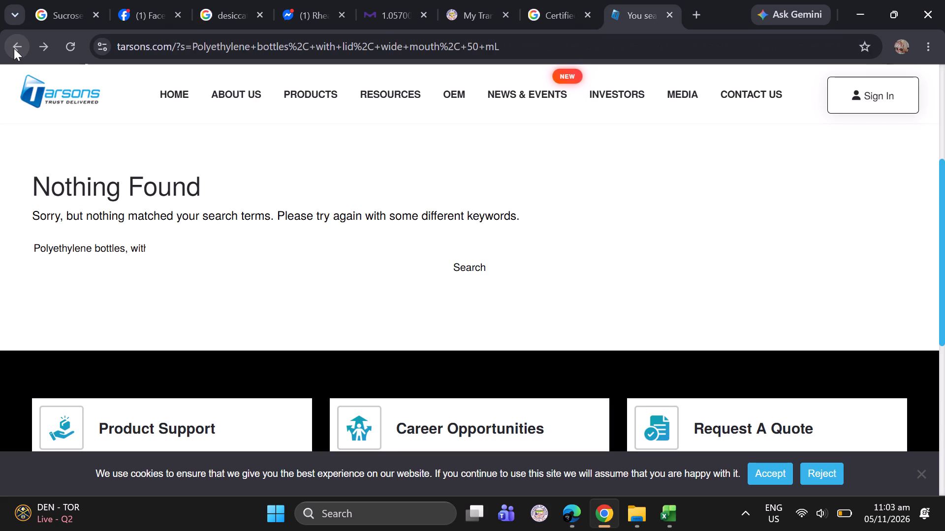
{"action": "left_click", "coordinate": [456, 93]}
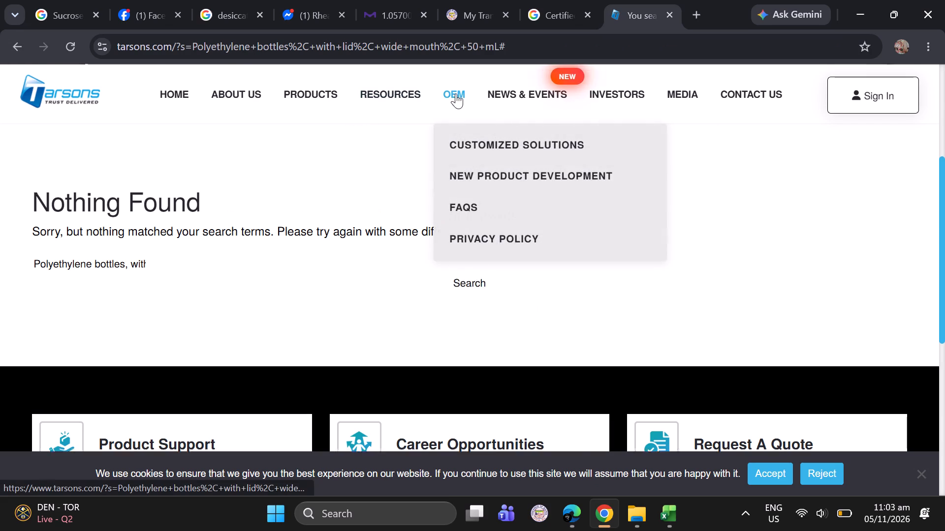
{"action": "scroll", "coordinate": [435, 261], "scroll_direction": "down", "scroll_amount": 1}
{"action": "scroll", "coordinate": [435, 261], "scroll_direction": "up", "scroll_amount": 1}
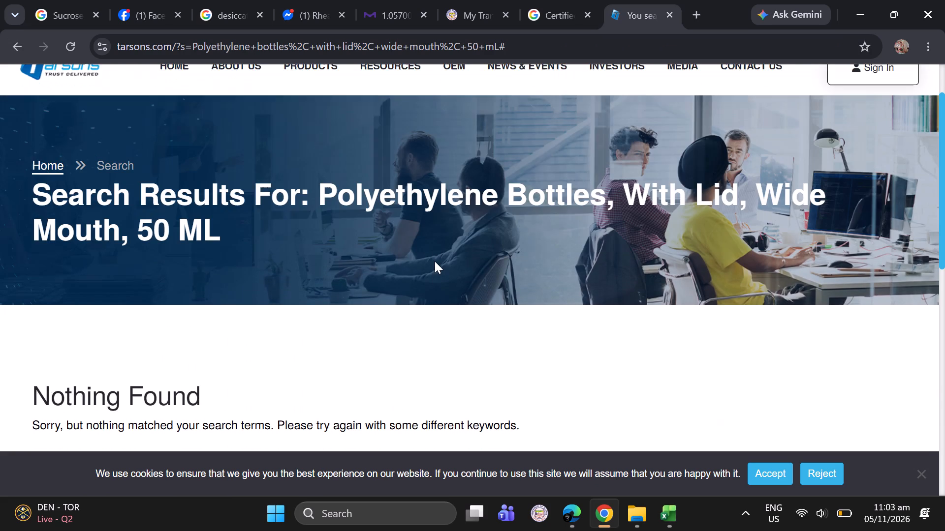
{"action": "scroll", "coordinate": [435, 261], "scroll_direction": "up", "scroll_amount": 2}
{"action": "scroll", "coordinate": [529, 209], "scroll_direction": "up", "scroll_amount": 2}
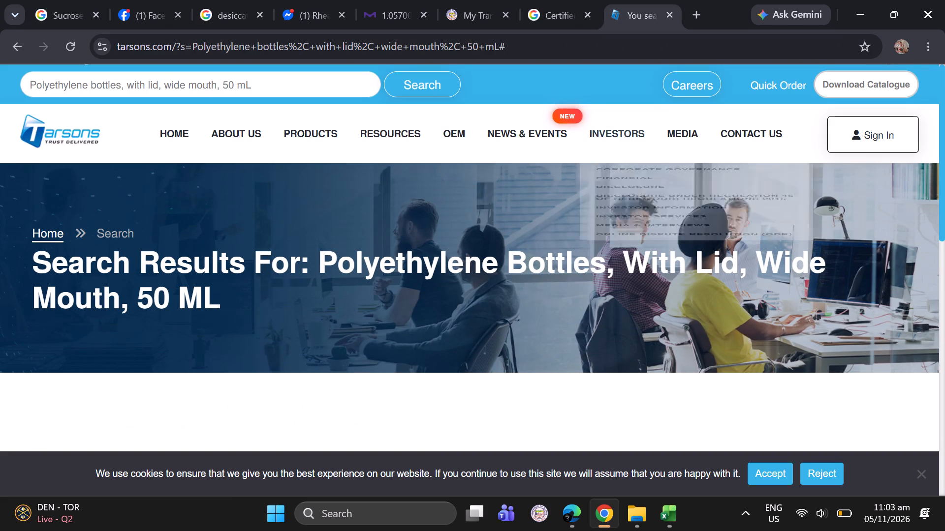
{"action": "left_click_drag", "start_coordinate": [255, 89], "coordinate": [139, 87]}
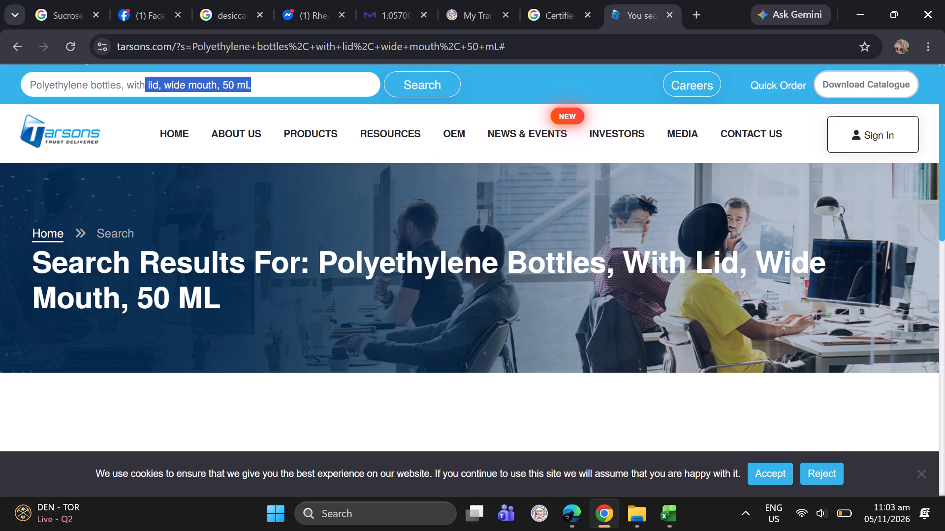
{"action": "left_click_drag", "start_coordinate": [139, 87], "coordinate": [132, 88]}
{"action": "key", "text": "BackSpace"}
{"action": "key", "text": "BackSpace"}
{"action": "key", "text": "BackSpace"}
{"action": "key", "text": "BackSpace"}
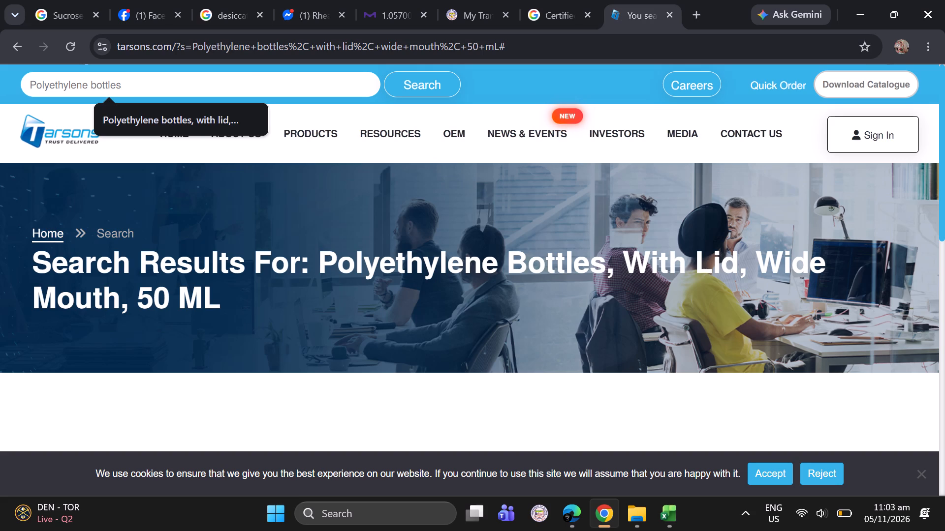
{"action": "key", "text": "Return"}
Browse the Tarsons search results and open the Sterile Round Diagnostic Bottles, PETG with HDPE closure product page.
{"action": "scroll", "coordinate": [235, 235], "scroll_direction": "down", "scroll_amount": 1}
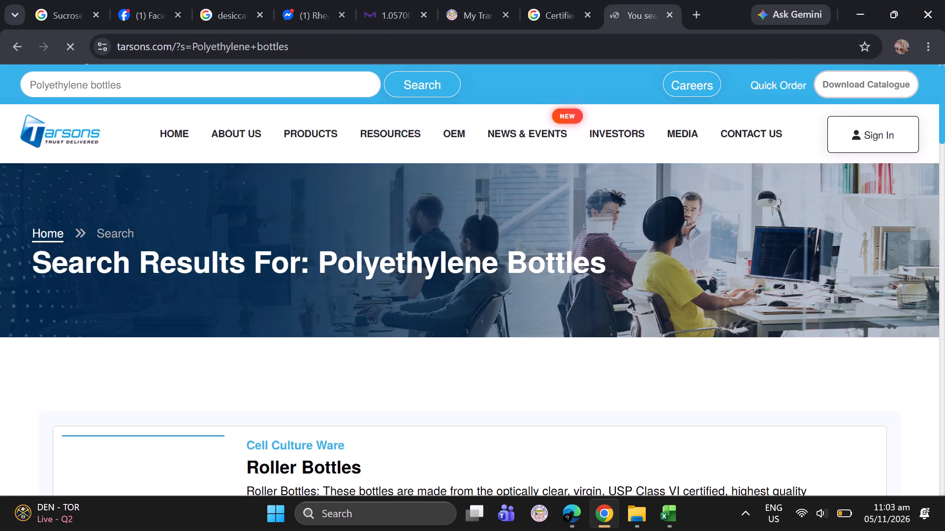
{"action": "scroll", "coordinate": [235, 235], "scroll_direction": "down", "scroll_amount": 3}
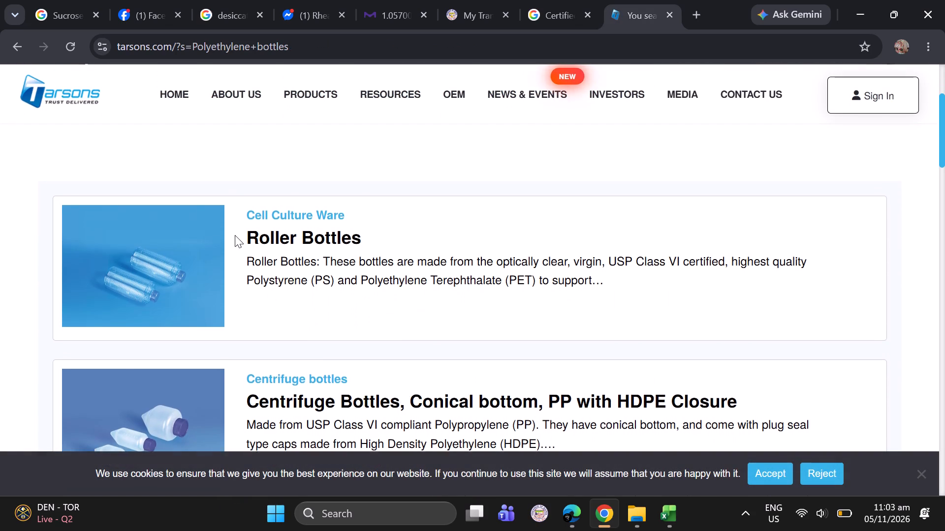
{"action": "scroll", "coordinate": [235, 235], "scroll_direction": "down", "scroll_amount": 3}
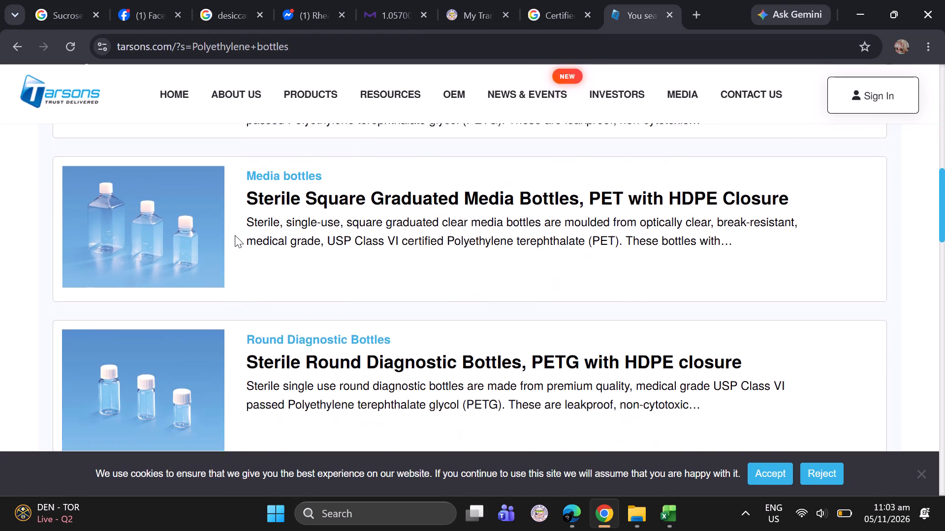
{"action": "scroll", "coordinate": [235, 235], "scroll_direction": "down", "scroll_amount": 2}
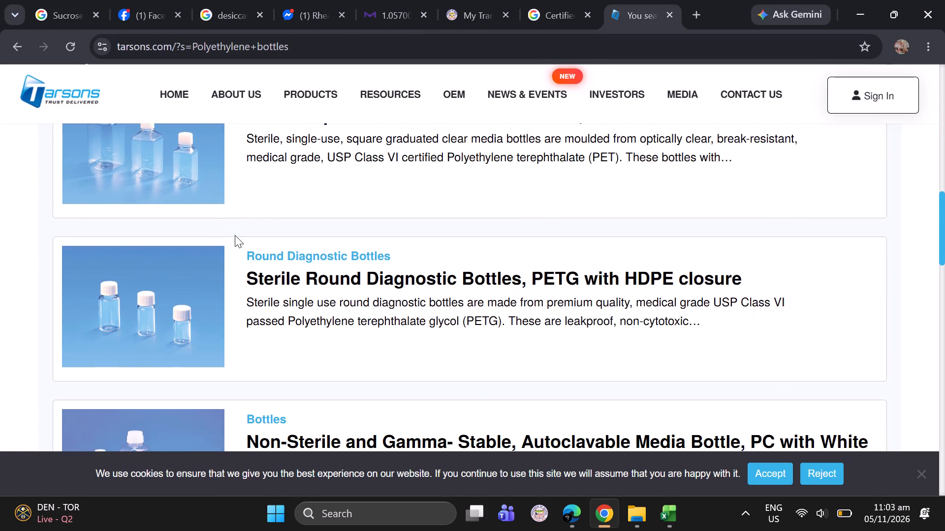
{"action": "scroll", "coordinate": [235, 235], "scroll_direction": "down", "scroll_amount": 1}
{"action": "left_click", "coordinate": [267, 262]}
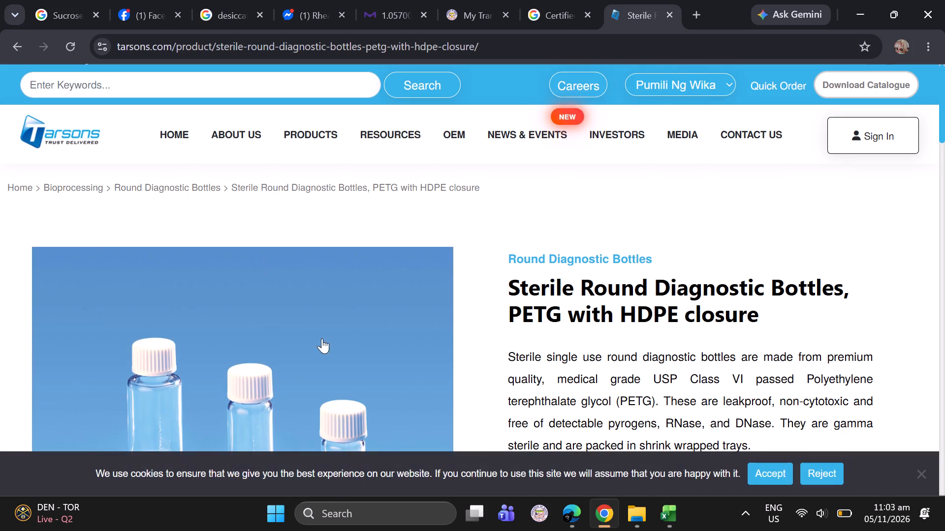
Examine the capacities, materials and key features of the sterile round diagnostic bottles.
{"action": "scroll", "coordinate": [330, 351], "scroll_direction": "down", "scroll_amount": 3}
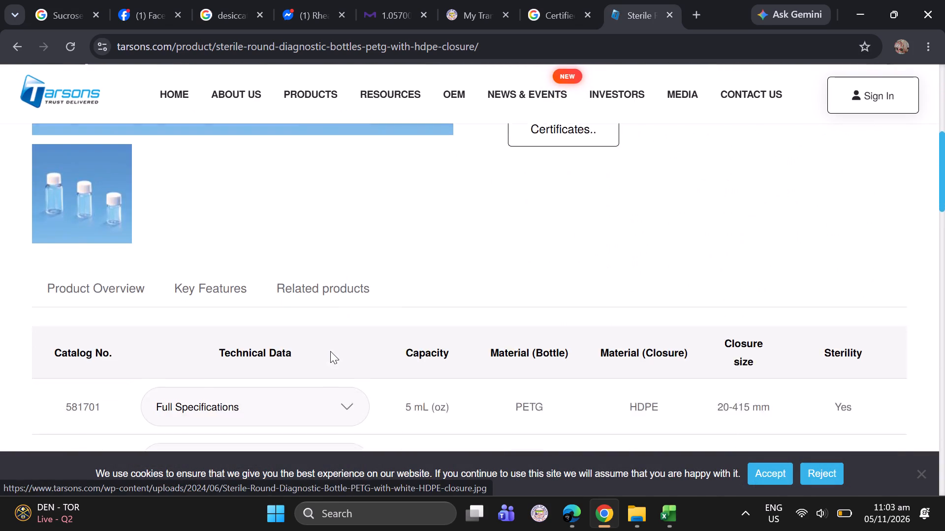
{"action": "scroll", "coordinate": [330, 351], "scroll_direction": "down", "scroll_amount": 2}
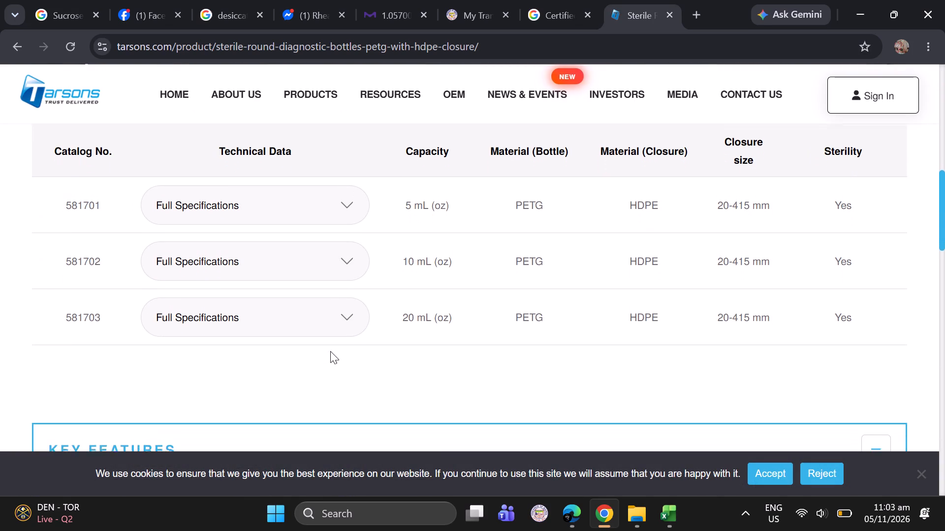
{"action": "scroll", "coordinate": [330, 351], "scroll_direction": "down", "scroll_amount": 2}
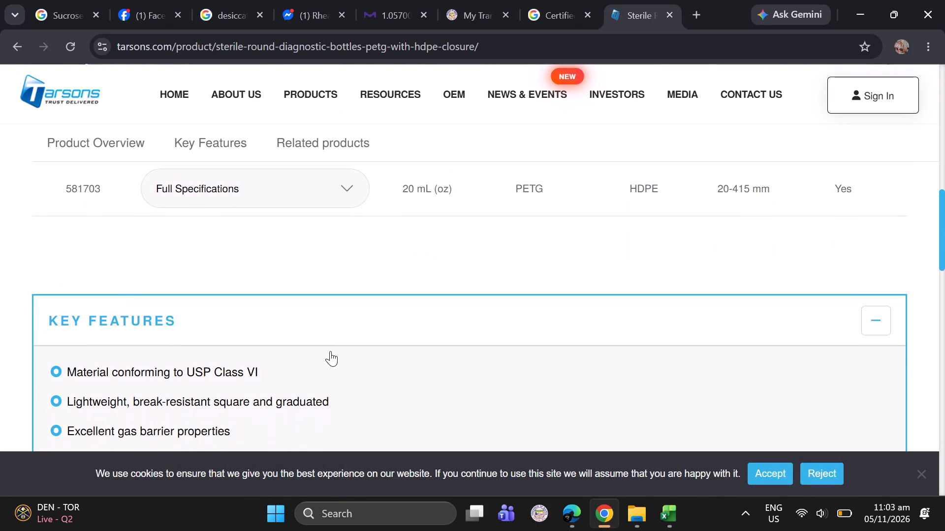
{"action": "scroll", "coordinate": [330, 351], "scroll_direction": "down", "scroll_amount": 1}
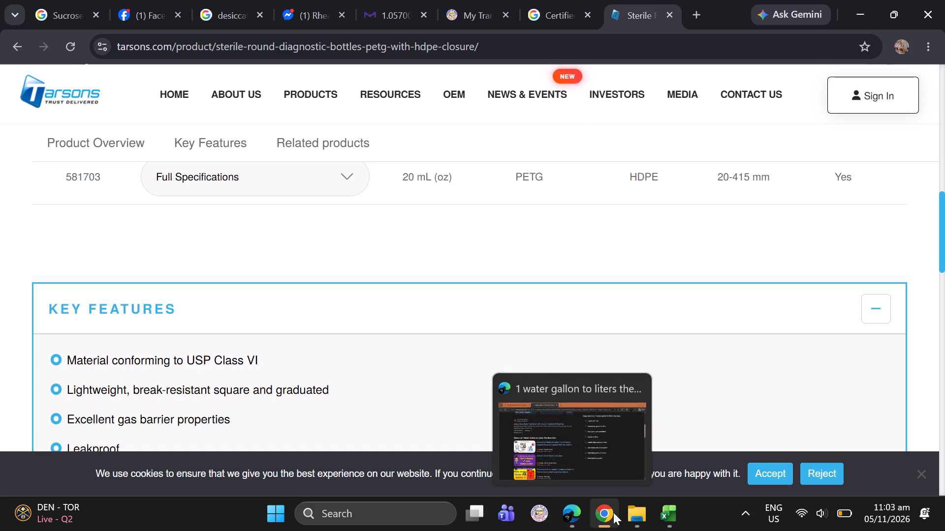
Switch to File Explorer, search Home for "test methods" and open the Test Methods folder.
{"action": "left_click", "coordinate": [628, 514]}
{"action": "left_click", "coordinate": [770, 42]}
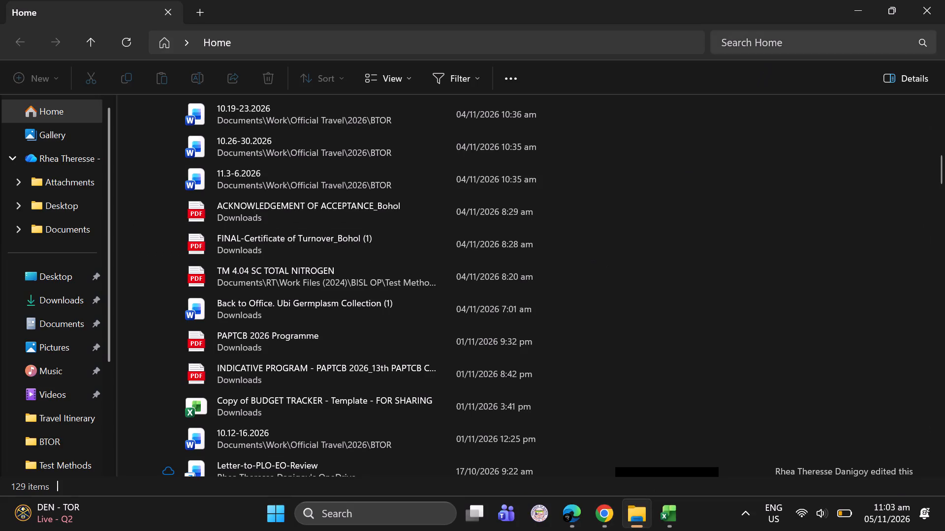
{"action": "type", "text": "test methofd"}
{"action": "key", "text": "BackSpace"}
{"action": "key", "text": "BackSpace"}
{"action": "type", "text": "ds"}
{"action": "key", "text": "Return"}
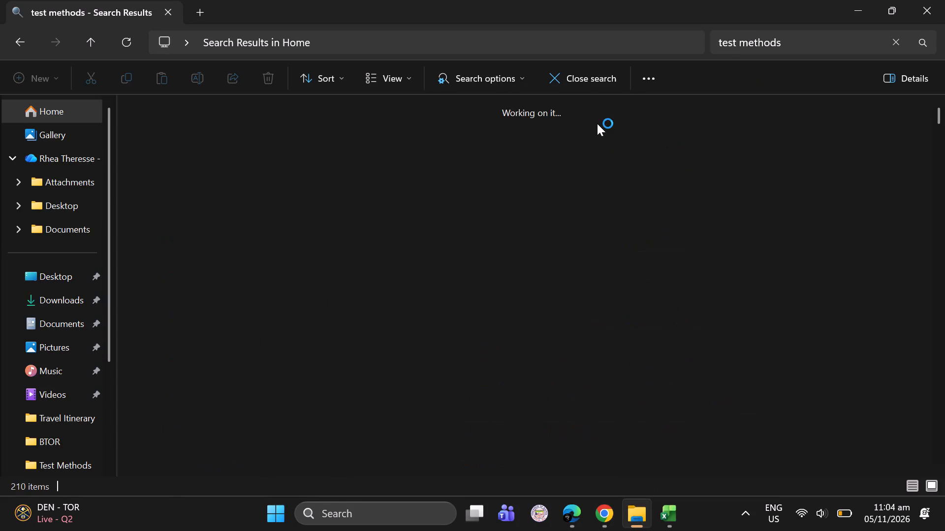
{"action": "double_click", "coordinate": [597, 123]}
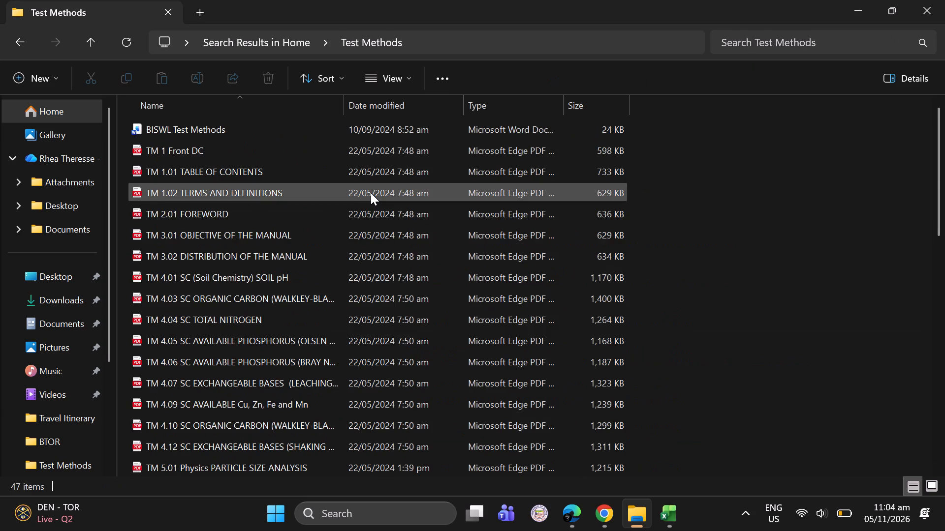
Open the TM 4.01 SC (Soil Chemistry) SOIL pH document and examine its laboratory ware requirements for container type and capacity.
{"action": "double_click", "coordinate": [312, 275]}
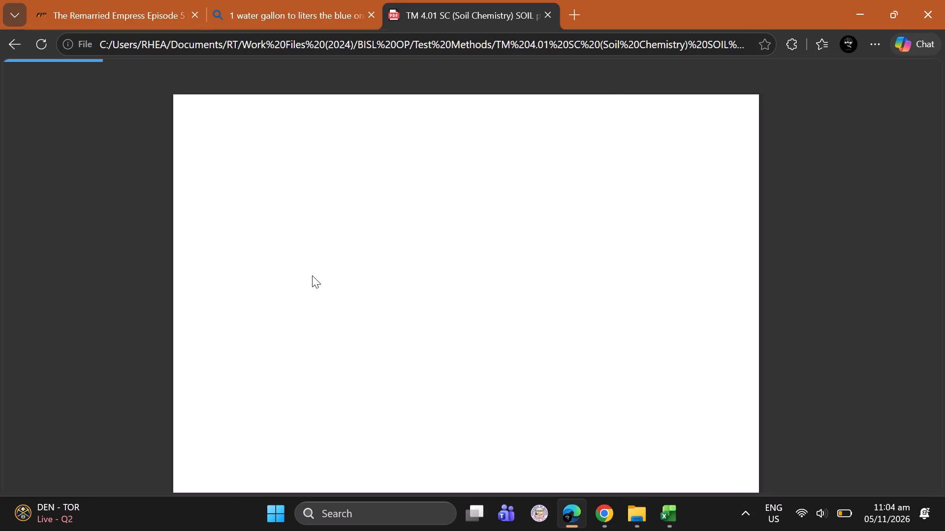
{"action": "scroll", "coordinate": [312, 275], "scroll_direction": "down", "scroll_amount": 3}
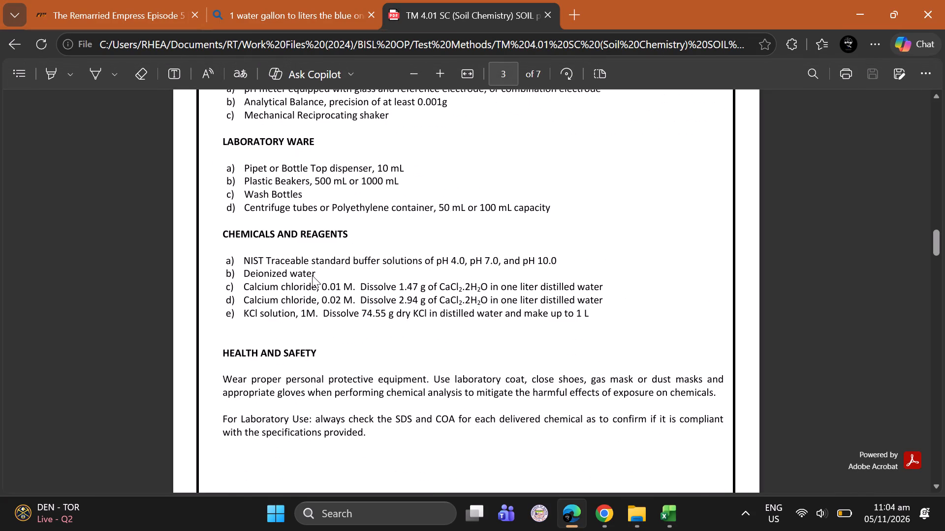
{"action": "scroll", "coordinate": [312, 275], "scroll_direction": "down", "scroll_amount": 1}
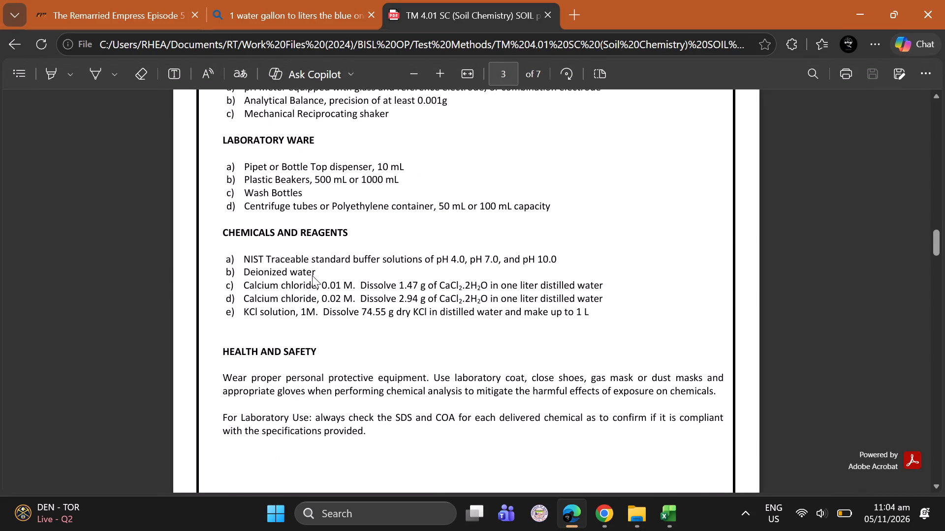
{"action": "scroll", "coordinate": [312, 275], "scroll_direction": "down", "scroll_amount": 3}
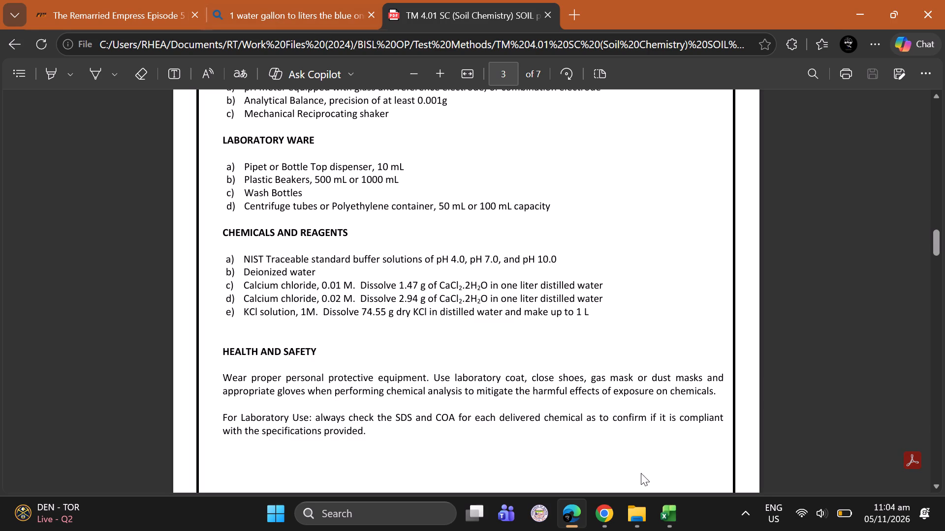
Switch back to Chrome and review the picture and description of the sterile round diagnostic bottles.
{"action": "left_click", "coordinate": [598, 506]}
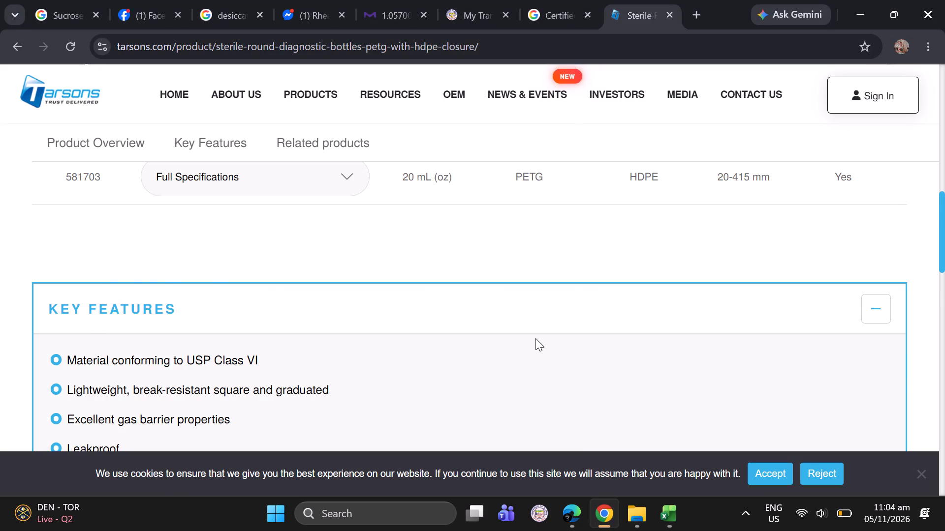
{"action": "scroll", "coordinate": [535, 338], "scroll_direction": "down", "scroll_amount": 2}
{"action": "scroll", "coordinate": [535, 338], "scroll_direction": "up", "scroll_amount": 2}
{"action": "scroll", "coordinate": [243, 278], "scroll_direction": "up", "scroll_amount": 1}
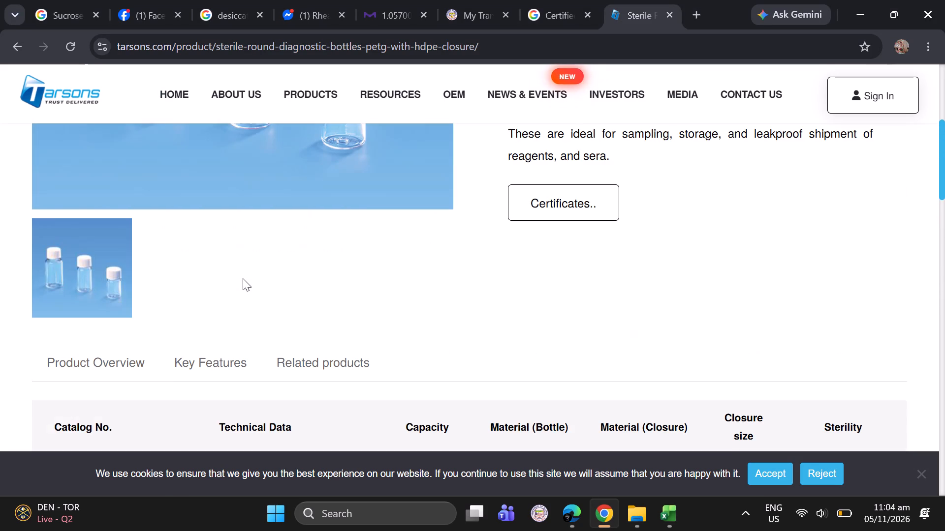
{"action": "scroll", "coordinate": [243, 278], "scroll_direction": "up", "scroll_amount": 1}
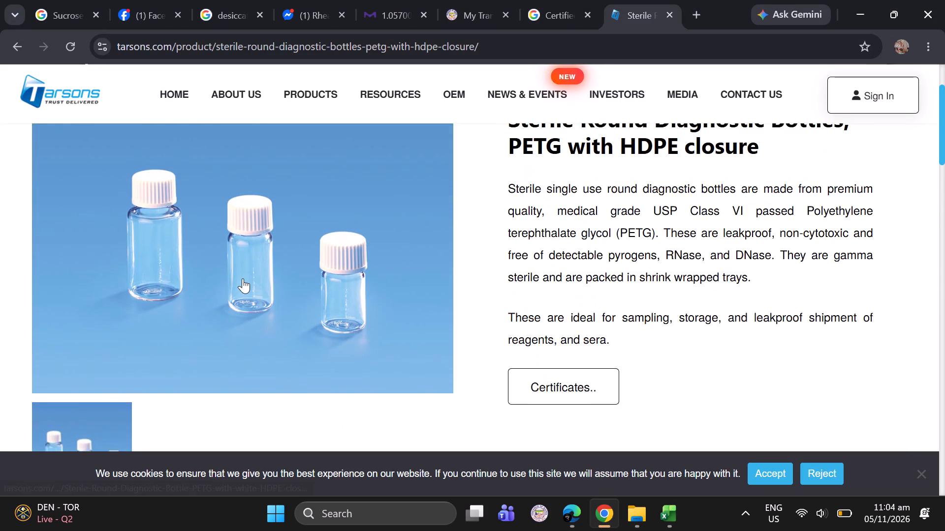
Return to the Tarsons search results and open the Wide Mouth Round Bottle, LDPE, Bulk Pack product page.
{"action": "left_click", "coordinate": [19, 50]}
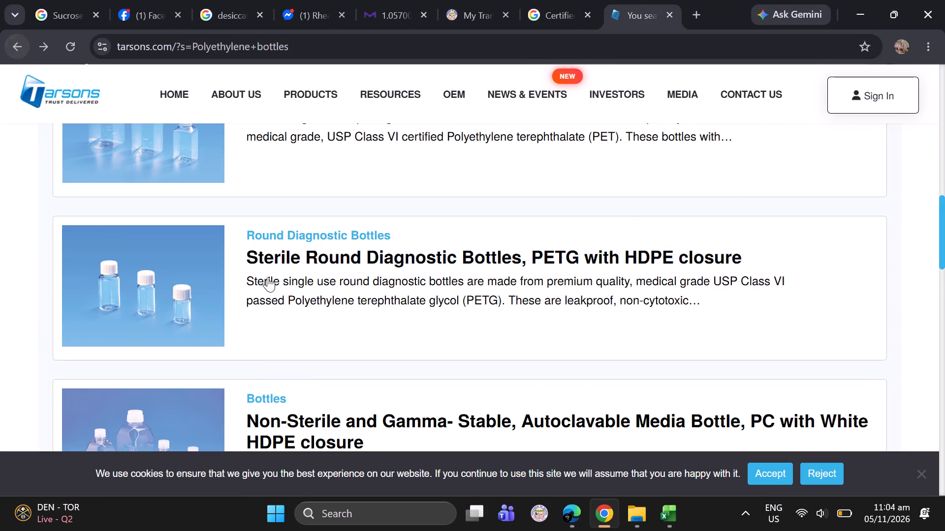
{"action": "scroll", "coordinate": [277, 294], "scroll_direction": "down", "scroll_amount": 2}
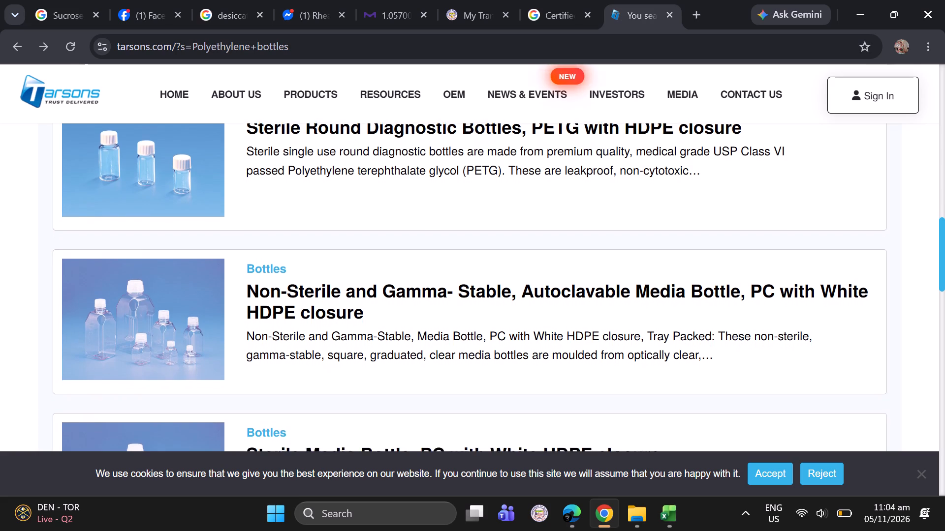
{"action": "scroll", "coordinate": [277, 294], "scroll_direction": "down", "scroll_amount": 2}
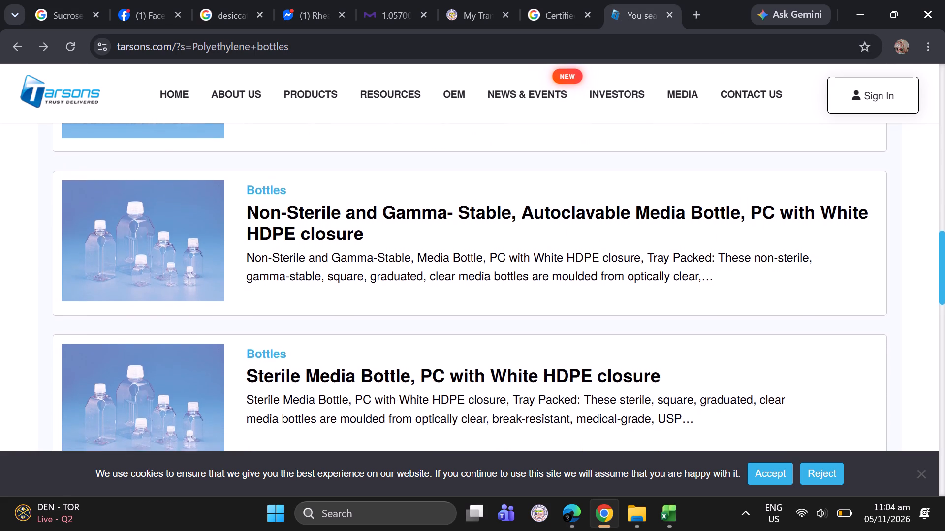
{"action": "scroll", "coordinate": [277, 294], "scroll_direction": "down", "scroll_amount": 3}
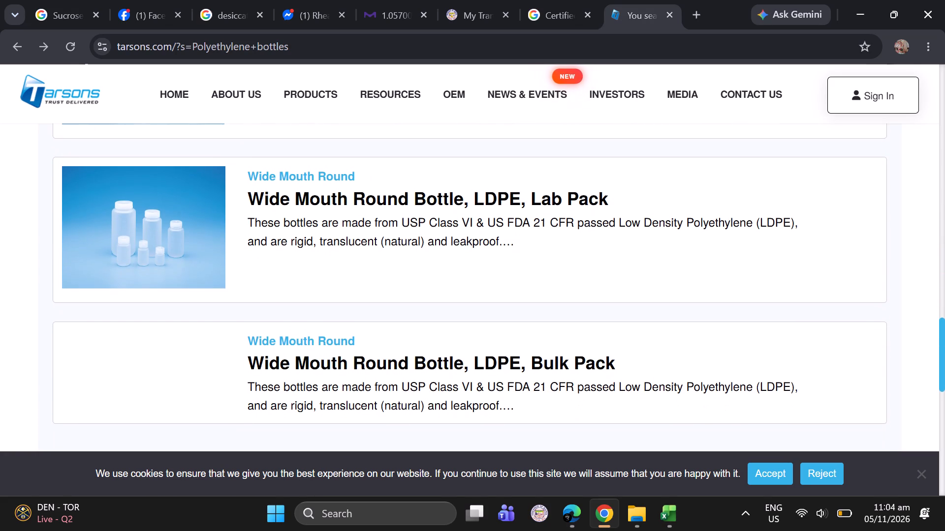
{"action": "scroll", "coordinate": [277, 294], "scroll_direction": "down", "scroll_amount": 2}
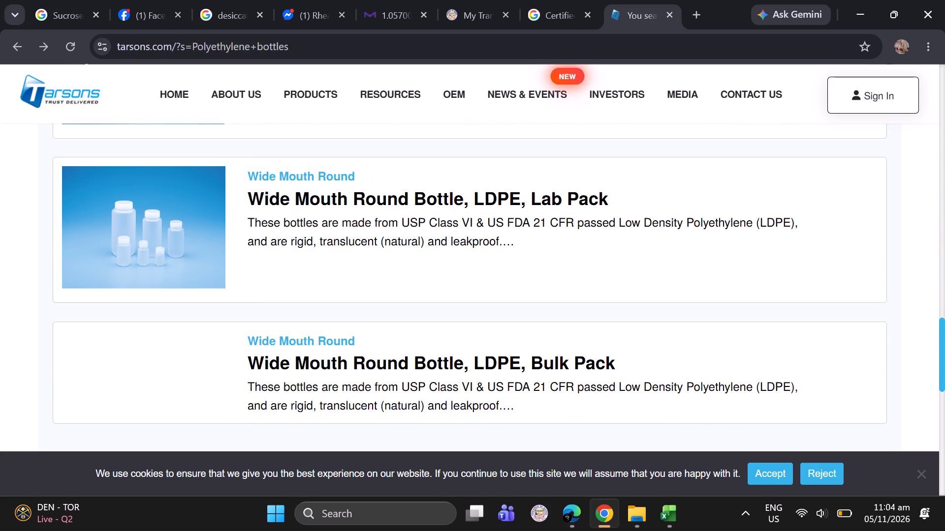
{"action": "scroll", "coordinate": [277, 294], "scroll_direction": "down", "scroll_amount": 1}
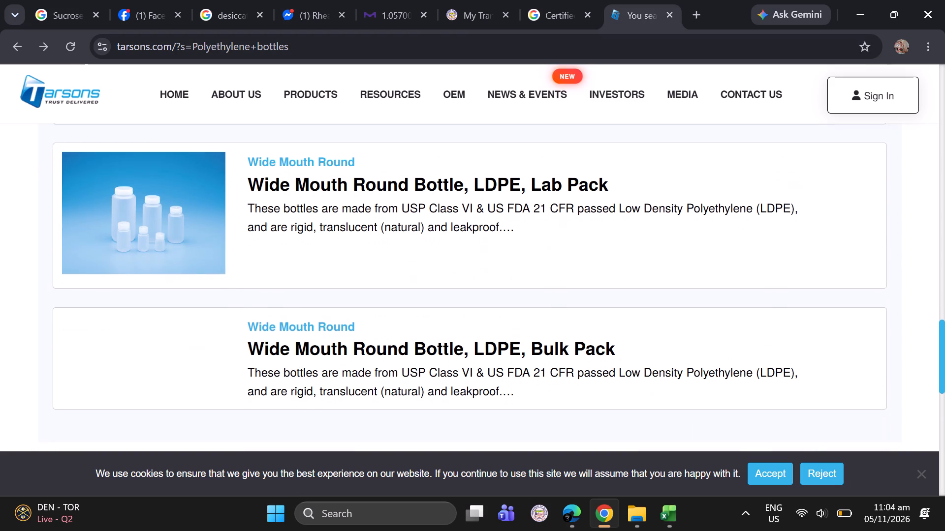
{"action": "scroll", "coordinate": [277, 294], "scroll_direction": "down", "scroll_amount": 2}
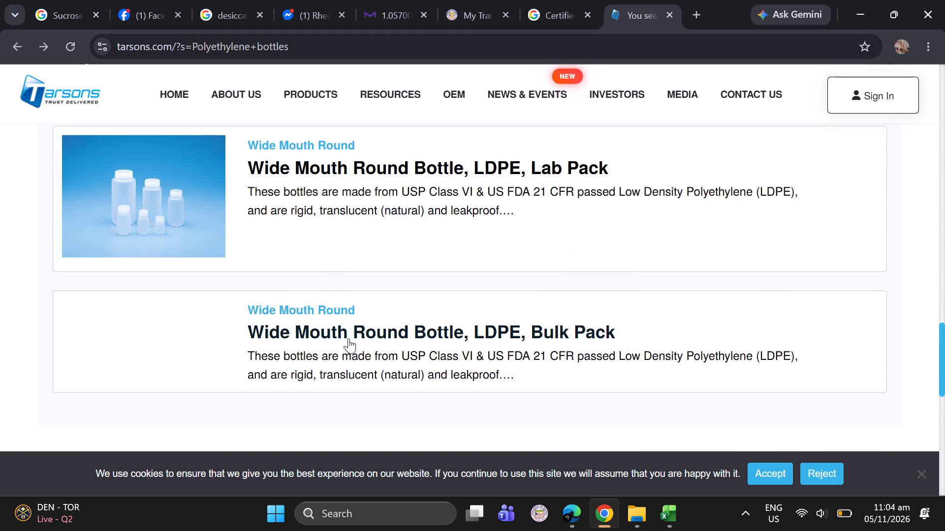
{"action": "left_click", "coordinate": [348, 338]}
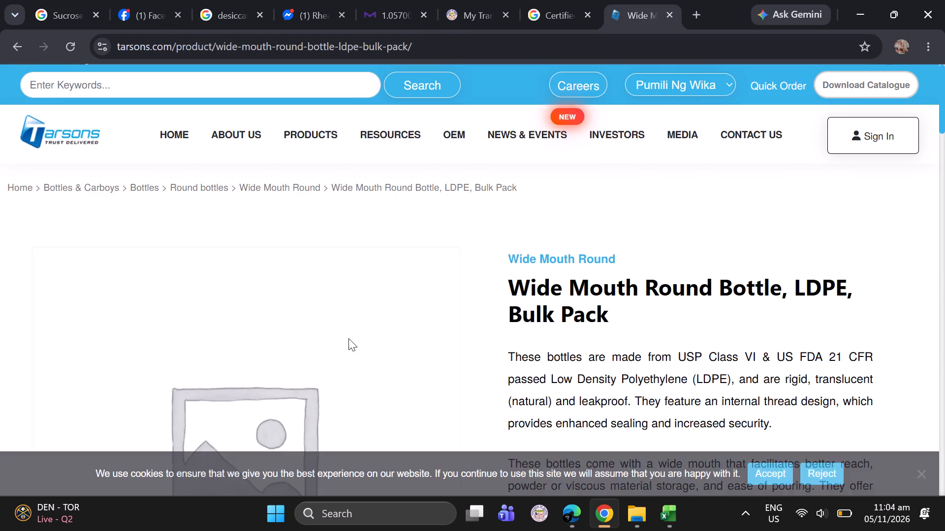
Examine the catalogue table of the LDPE Bulk Pack wide mouth bottles for the available capacities.
{"action": "scroll", "coordinate": [348, 338], "scroll_direction": "down", "scroll_amount": 4}
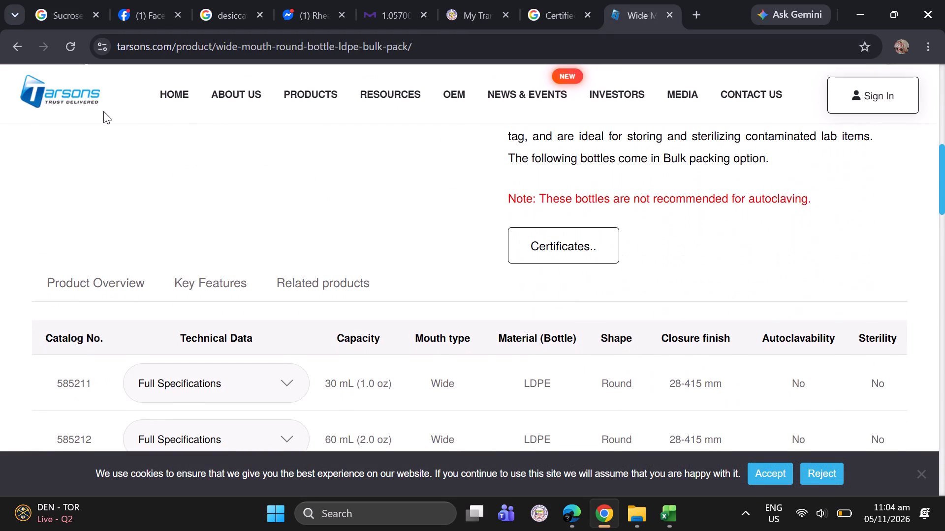
{"action": "scroll", "coordinate": [177, 265], "scroll_direction": "down", "scroll_amount": 1}
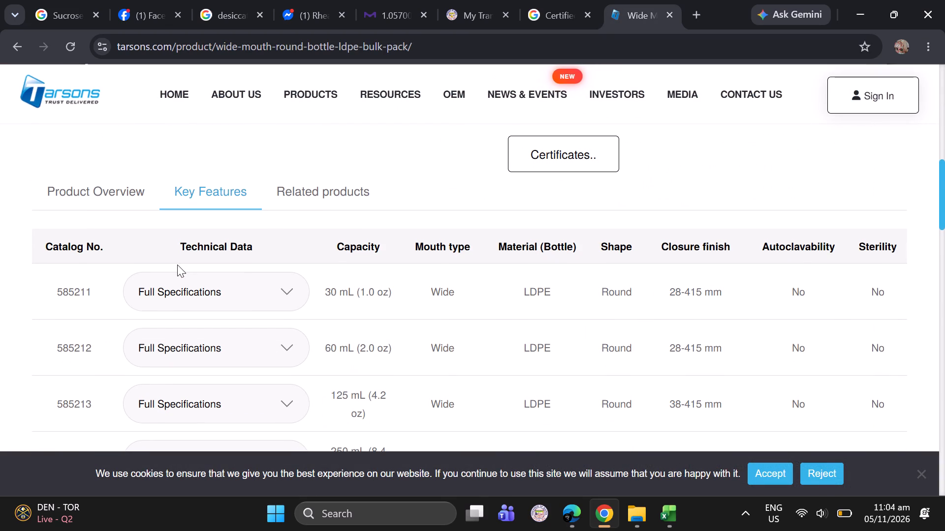
{"action": "scroll", "coordinate": [225, 314], "scroll_direction": "down", "scroll_amount": 1}
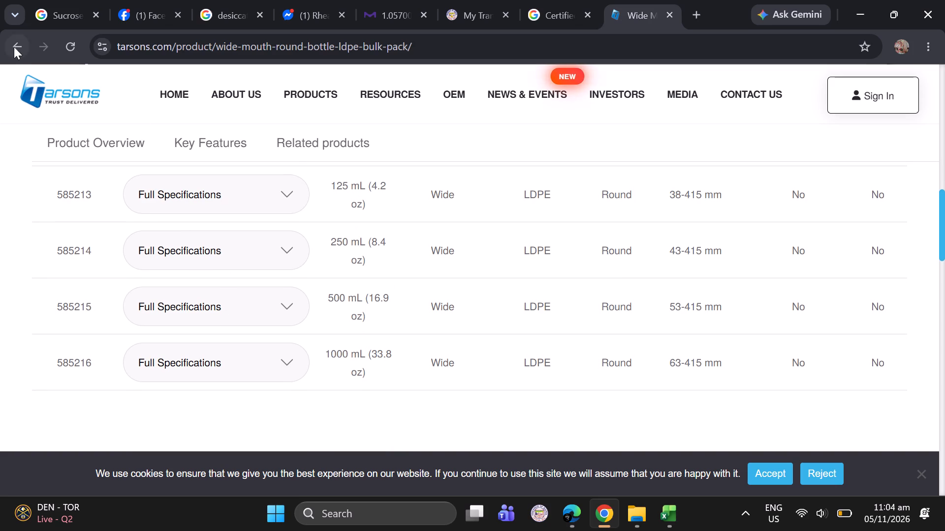
Return to the Tarsons search results, open the Wide Mouth Round Bottle, LDPE, Lab Pack page and examine its capacities and related products.
{"action": "left_click", "coordinate": [14, 47]}
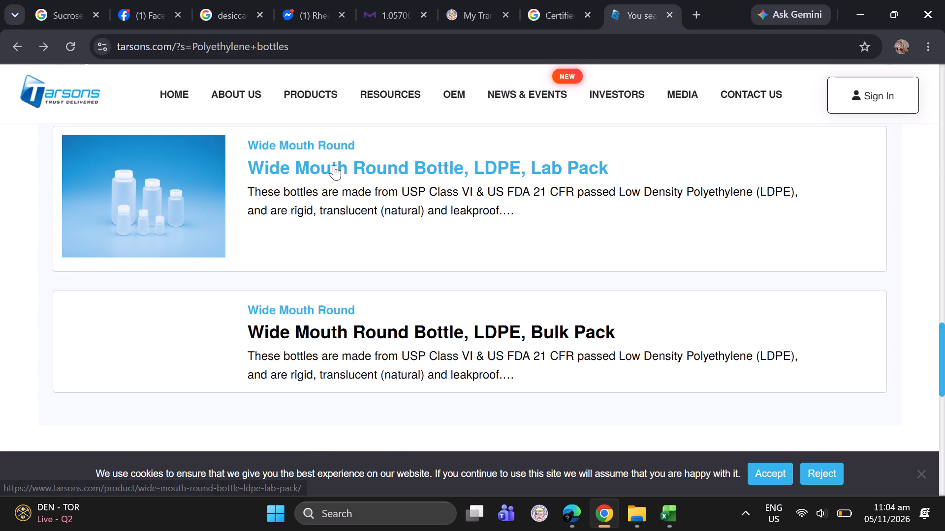
{"action": "left_click", "coordinate": [334, 165]}
{"action": "scroll", "coordinate": [381, 349], "scroll_direction": "down", "scroll_amount": 4}
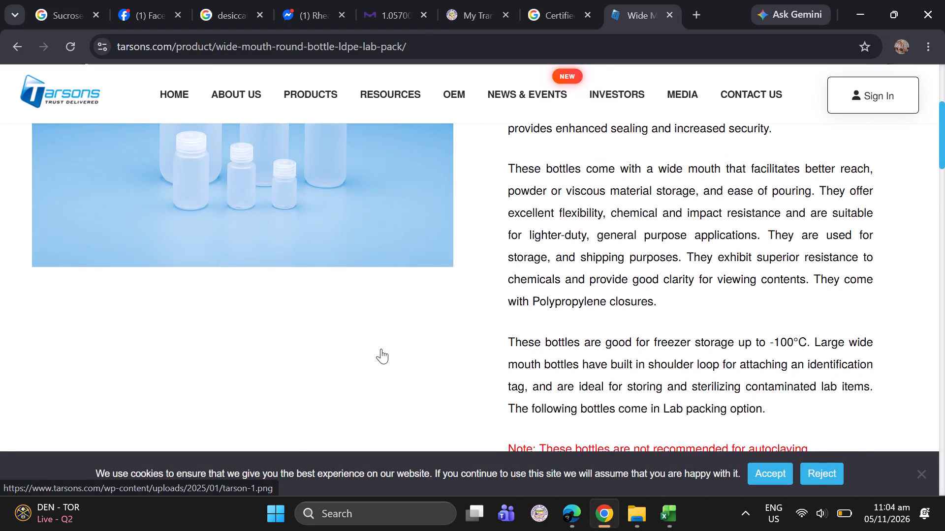
{"action": "scroll", "coordinate": [381, 349], "scroll_direction": "down", "scroll_amount": 2}
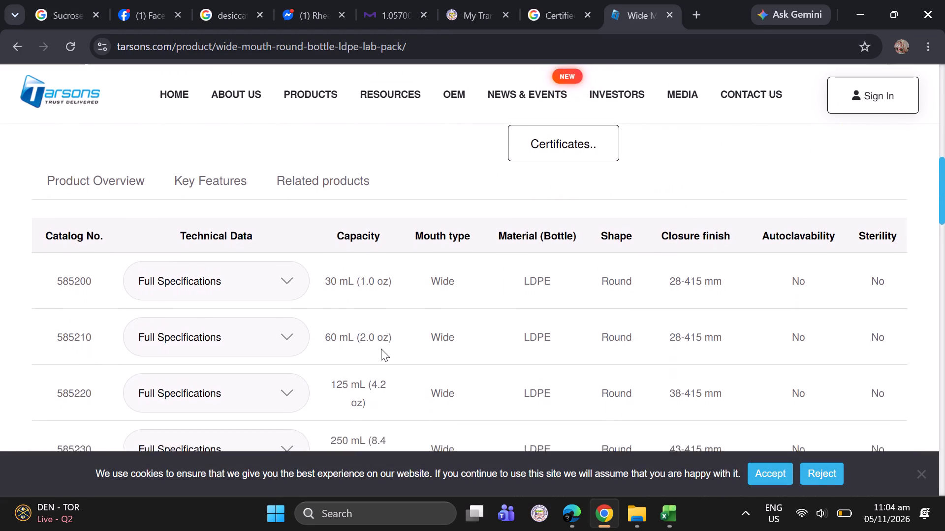
{"action": "scroll", "coordinate": [381, 349], "scroll_direction": "down", "scroll_amount": 3}
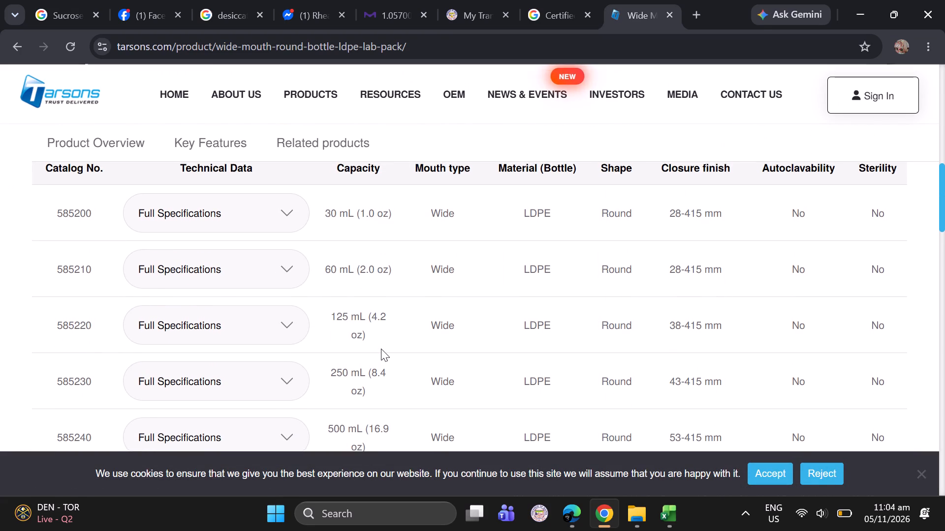
{"action": "scroll", "coordinate": [381, 349], "scroll_direction": "down", "scroll_amount": 2}
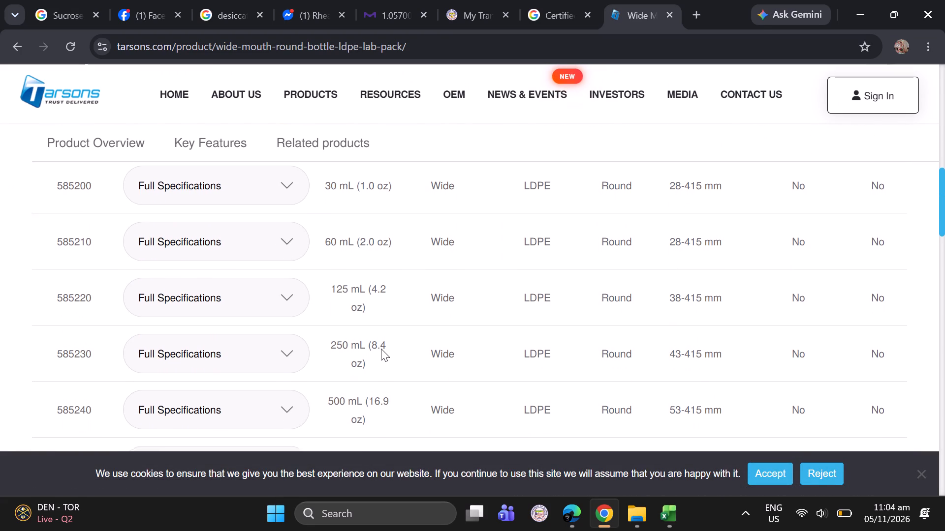
{"action": "scroll", "coordinate": [381, 349], "scroll_direction": "down", "scroll_amount": 4}
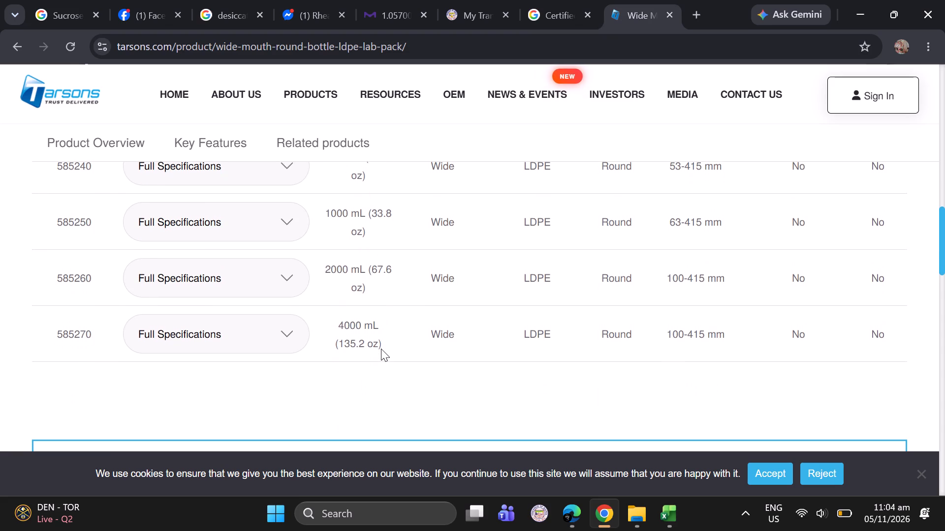
{"action": "scroll", "coordinate": [381, 349], "scroll_direction": "down", "scroll_amount": 2}
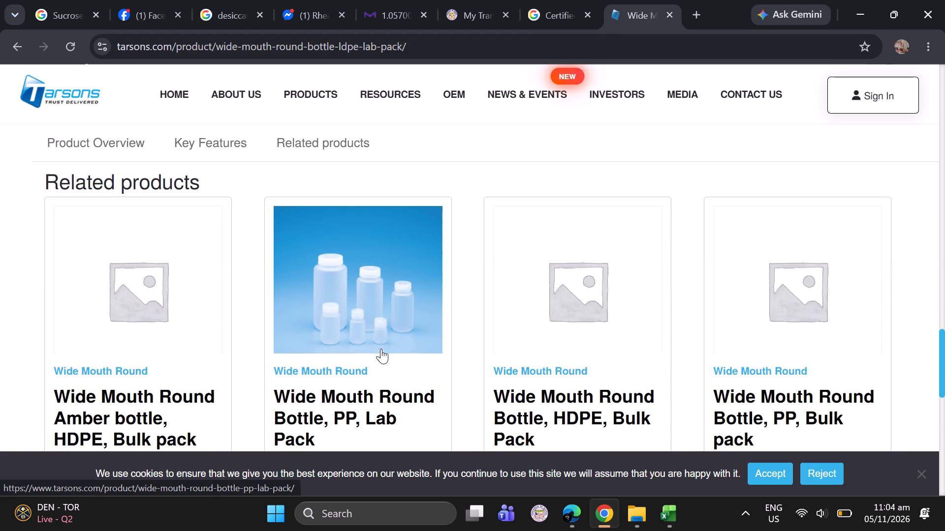
{"action": "scroll", "coordinate": [381, 349], "scroll_direction": "up", "scroll_amount": 2}
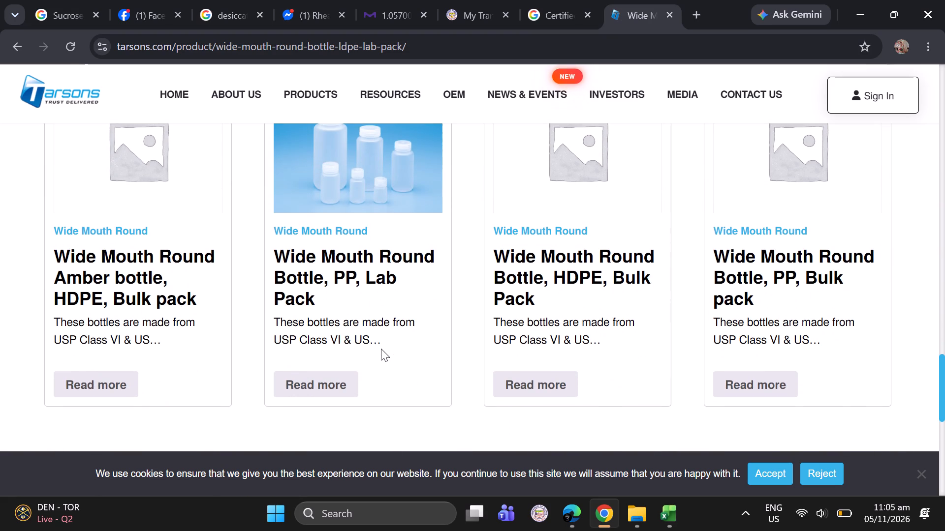
{"action": "scroll", "coordinate": [381, 349], "scroll_direction": "up", "scroll_amount": 1}
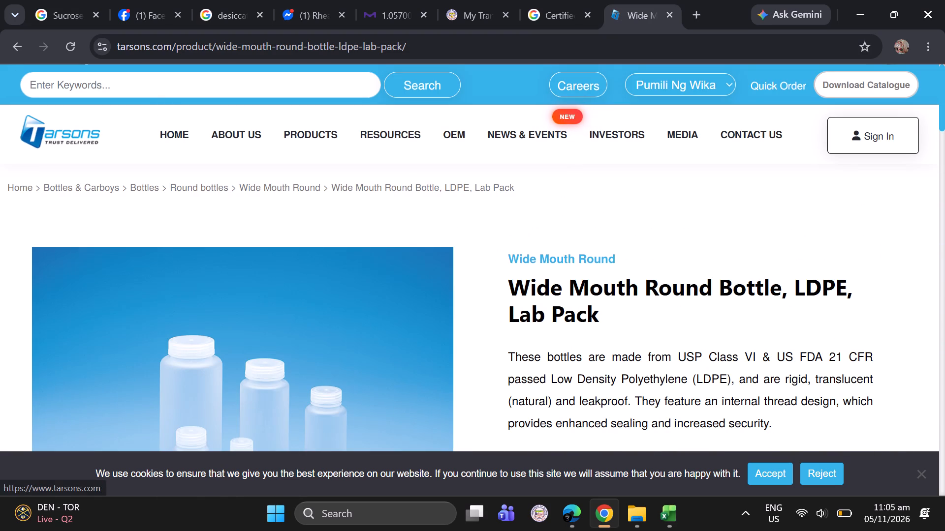
Return to the Polyethylene bottles search results and look through result pages 2 and 3 for suitable wide mouth bottles.
{"action": "left_click", "coordinate": [10, 51]}
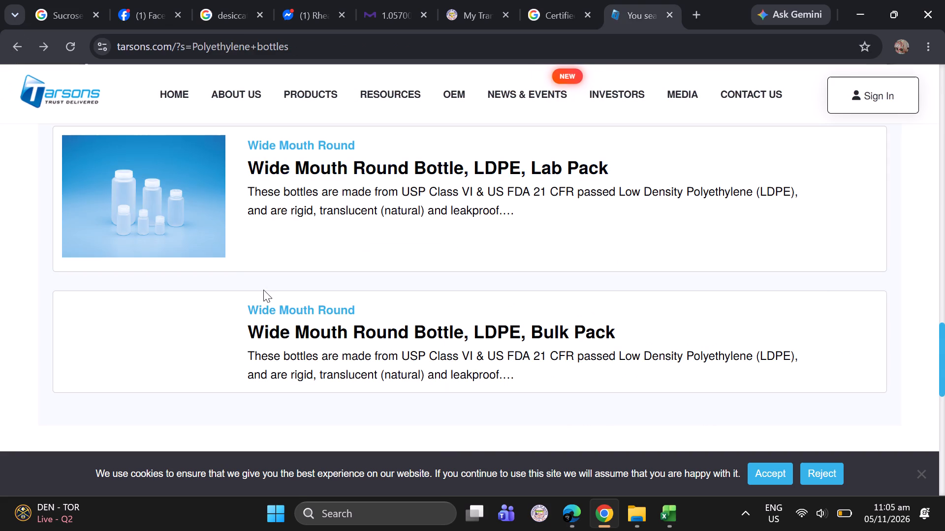
{"action": "scroll", "coordinate": [263, 290], "scroll_direction": "down", "scroll_amount": 2}
{"action": "left_click", "coordinate": [439, 269]}
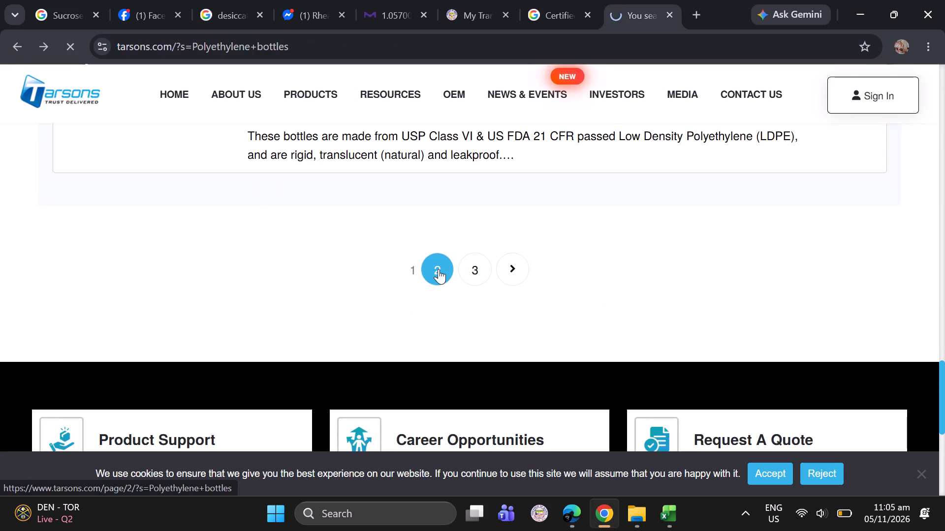
{"action": "scroll", "coordinate": [439, 269], "scroll_direction": "down", "scroll_amount": 3}
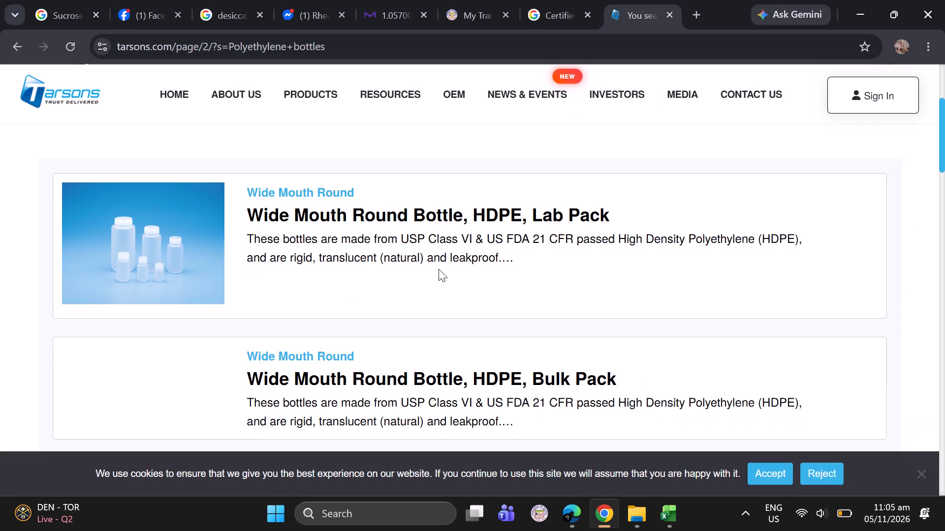
{"action": "scroll", "coordinate": [439, 269], "scroll_direction": "down", "scroll_amount": 3}
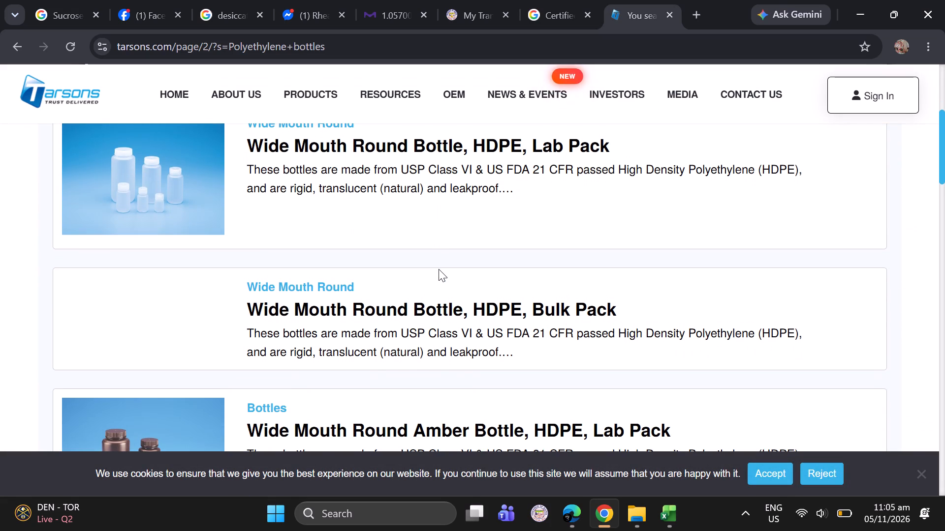
{"action": "scroll", "coordinate": [439, 269], "scroll_direction": "down", "scroll_amount": 2}
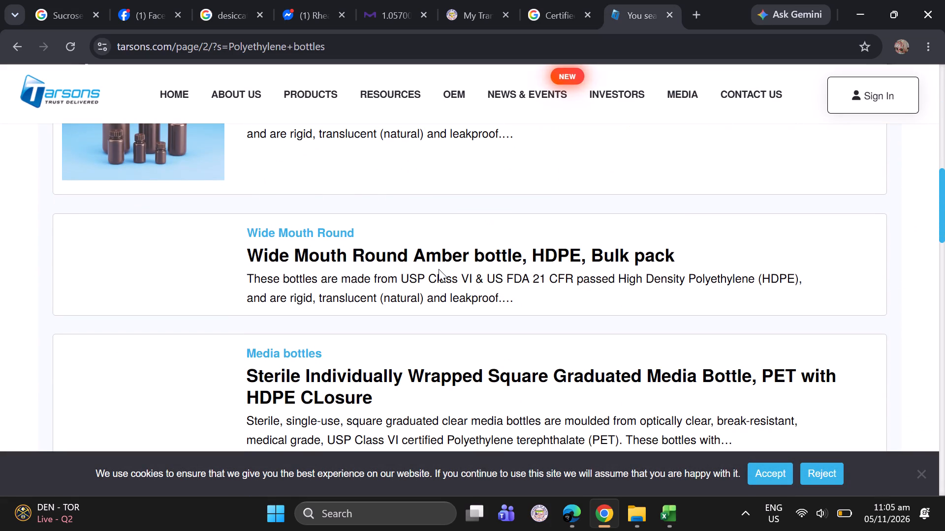
{"action": "scroll", "coordinate": [439, 269], "scroll_direction": "down", "scroll_amount": 2}
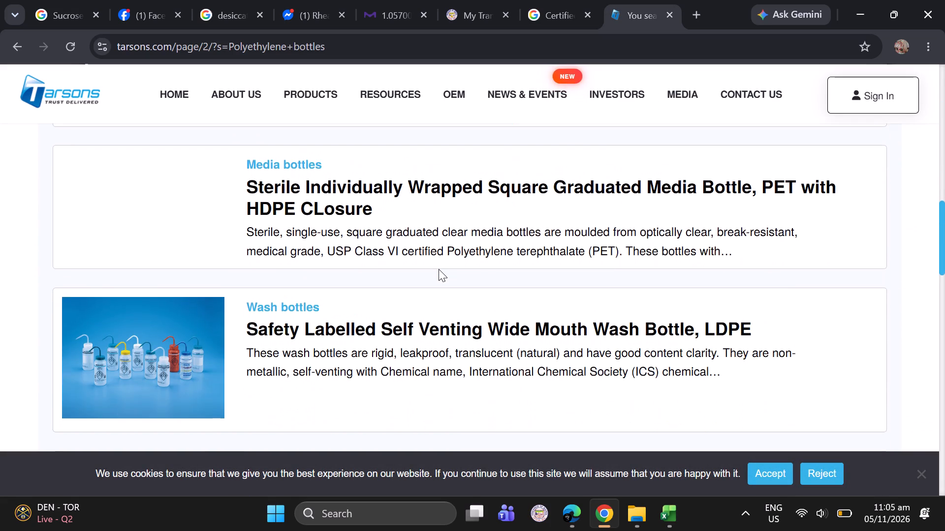
{"action": "scroll", "coordinate": [439, 269], "scroll_direction": "down", "scroll_amount": 4}
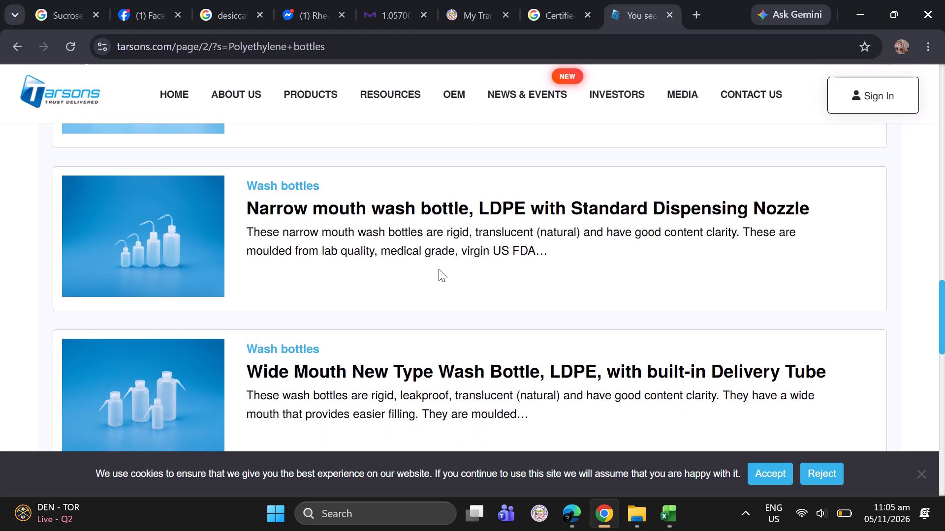
{"action": "scroll", "coordinate": [439, 269], "scroll_direction": "down", "scroll_amount": 2}
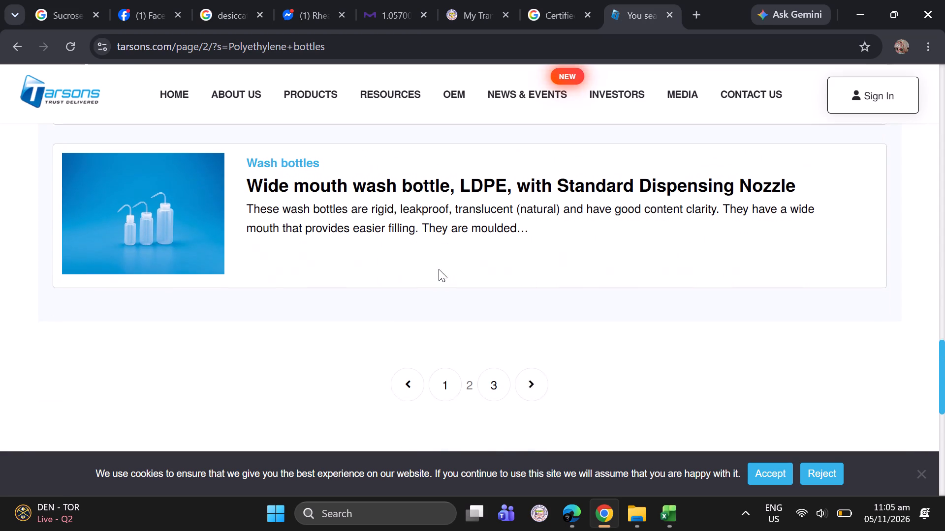
{"action": "left_click", "coordinate": [499, 348]}
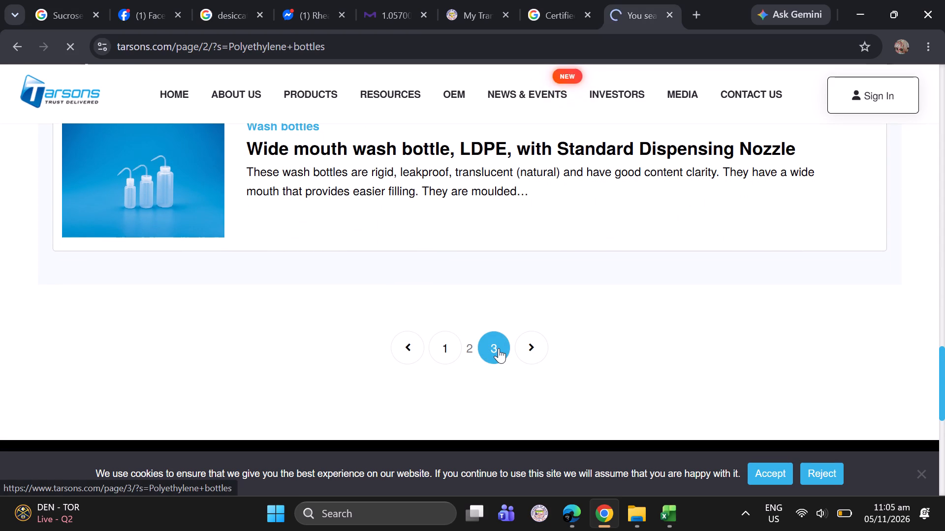
{"action": "scroll", "coordinate": [499, 348], "scroll_direction": "down", "scroll_amount": 3}
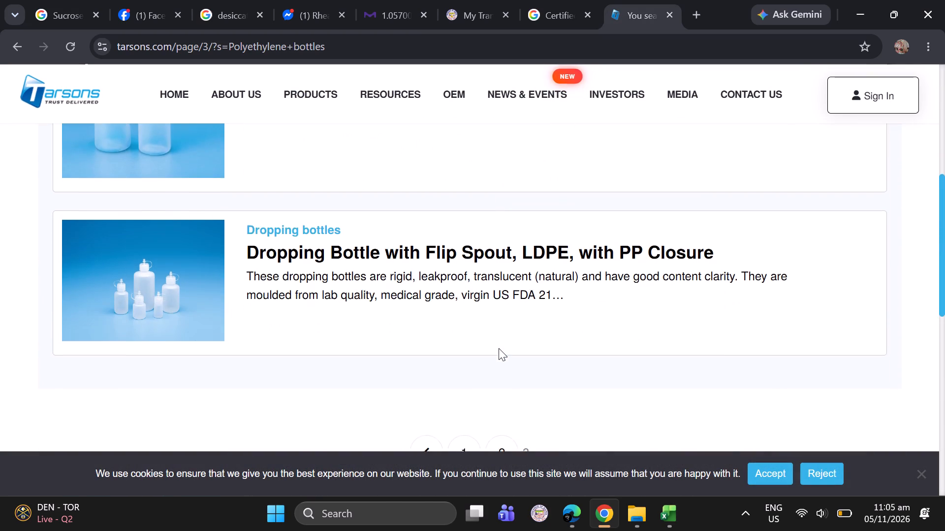
{"action": "scroll", "coordinate": [499, 348], "scroll_direction": "down", "scroll_amount": 1}
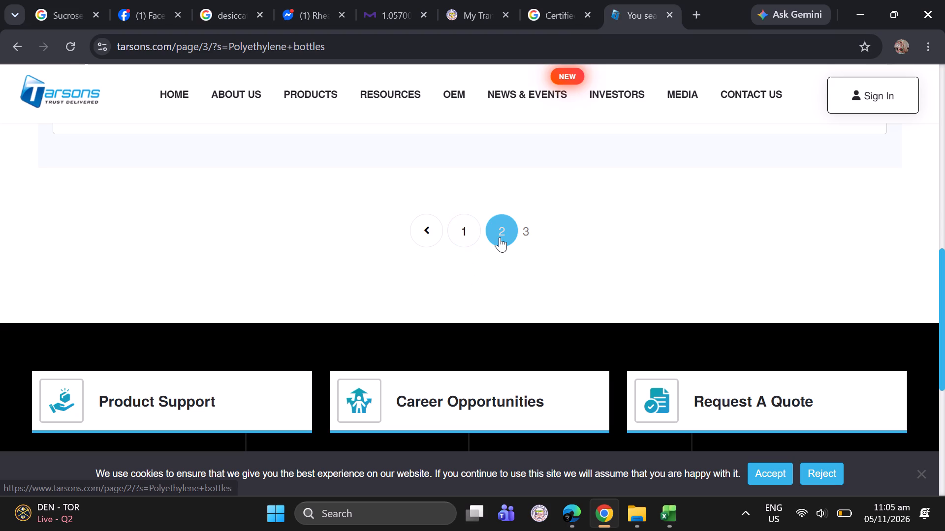
Go back to result page 2, open the Wide Mouth Round Bottle, HDPE, Lab Pack page and examine its capacities, picture and description.
{"action": "left_click", "coordinate": [500, 237]}
{"action": "scroll", "coordinate": [500, 237], "scroll_direction": "down", "scroll_amount": 1}
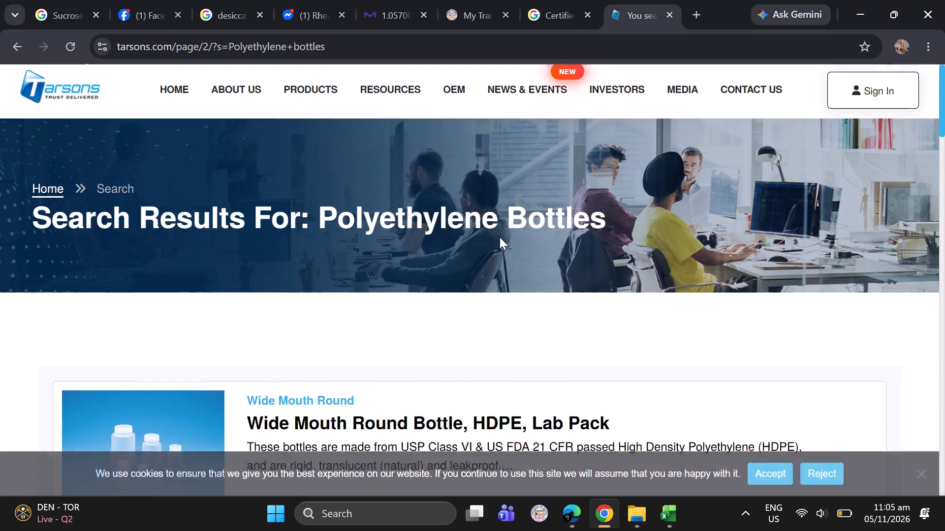
{"action": "scroll", "coordinate": [500, 237], "scroll_direction": "down", "scroll_amount": 1}
{"action": "left_click", "coordinate": [500, 237]}
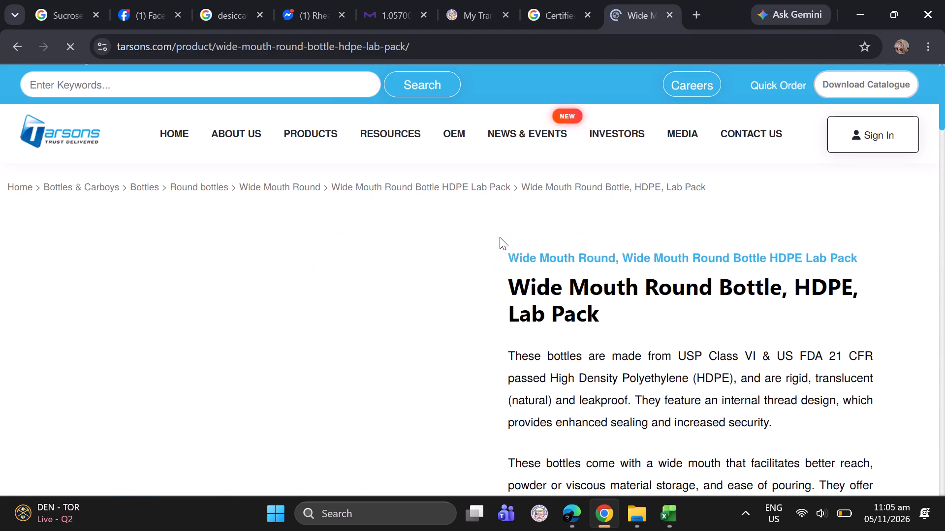
{"action": "scroll", "coordinate": [500, 237], "scroll_direction": "down", "scroll_amount": 4}
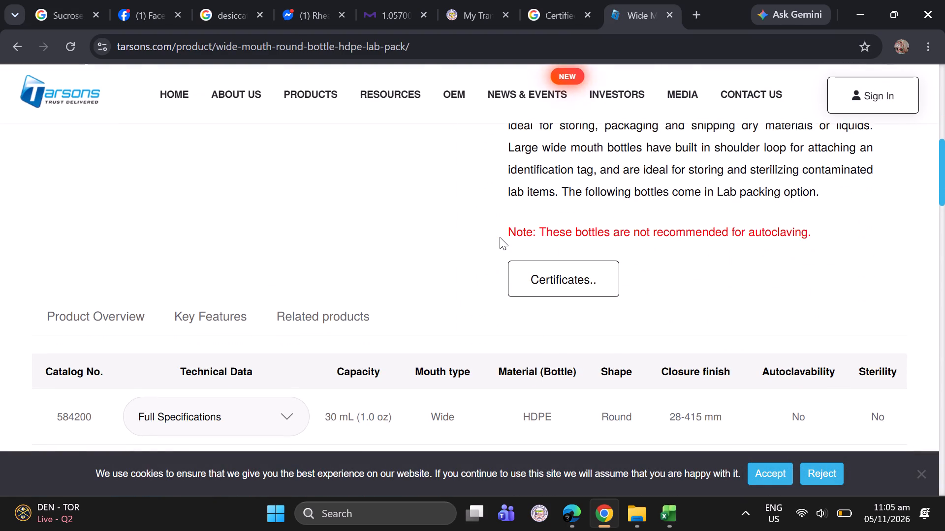
{"action": "scroll", "coordinate": [500, 237], "scroll_direction": "down", "scroll_amount": 2}
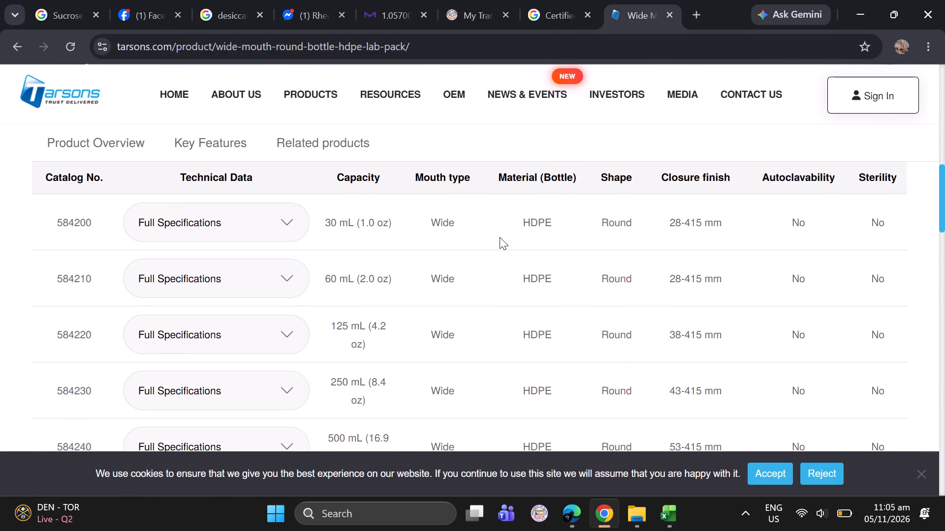
{"action": "scroll", "coordinate": [500, 237], "scroll_direction": "down", "scroll_amount": 1}
{"action": "scroll", "coordinate": [500, 237], "scroll_direction": "up", "scroll_amount": 1}
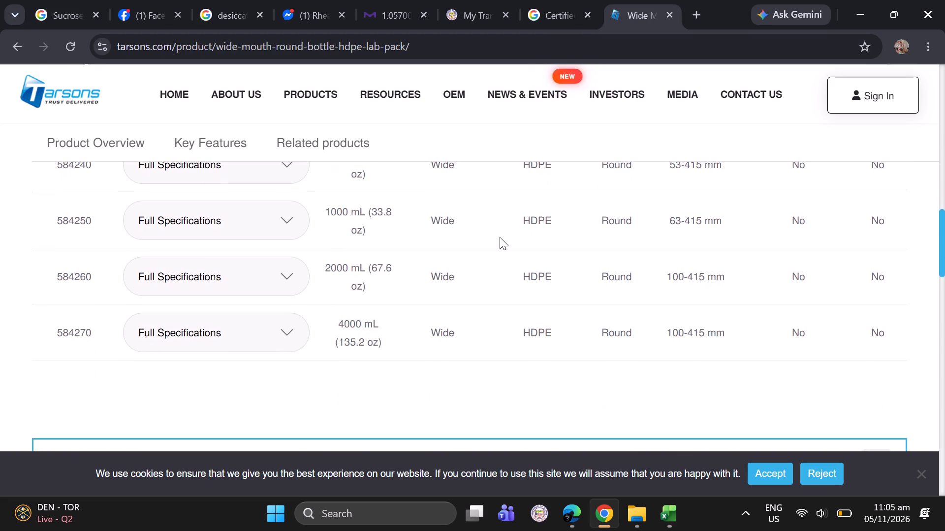
{"action": "scroll", "coordinate": [500, 237], "scroll_direction": "up", "scroll_amount": 5}
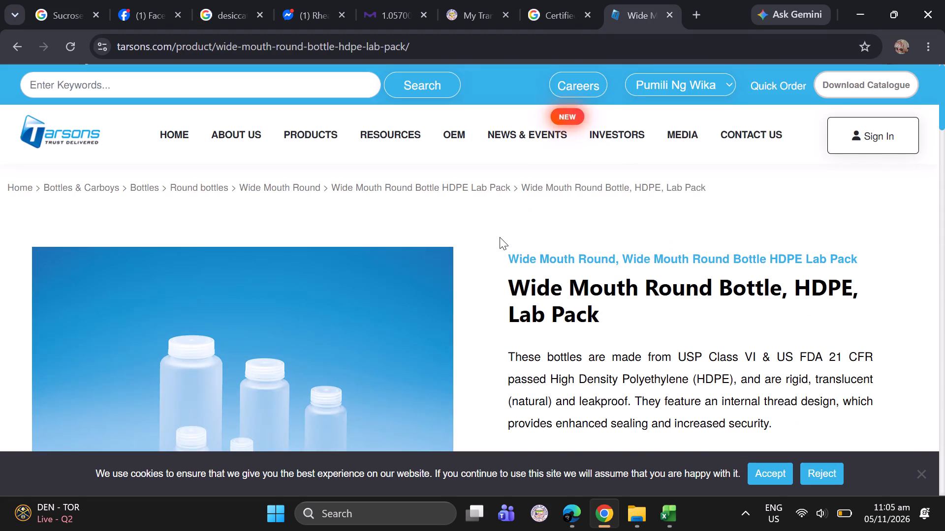
{"action": "scroll", "coordinate": [500, 237], "scroll_direction": "down", "scroll_amount": 1}
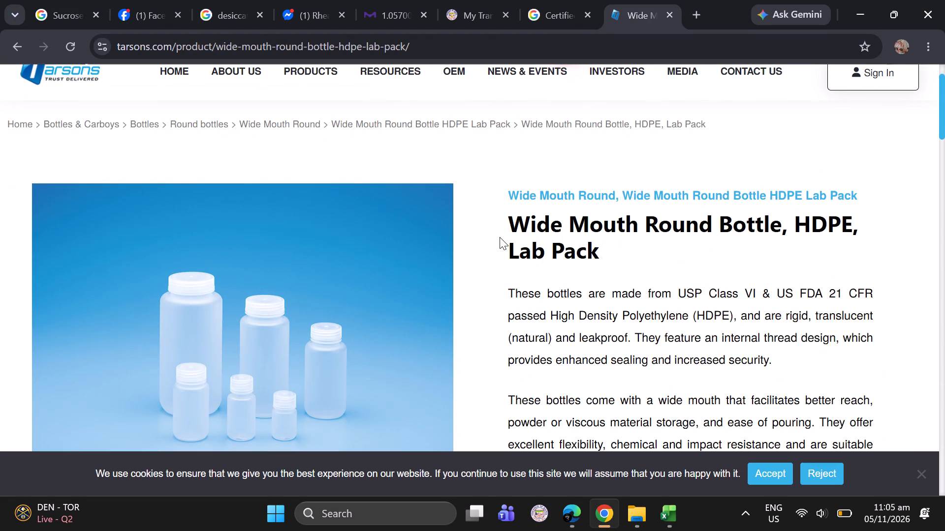
Search Google in a new tab for "polyethylene bottles, with lid, wide mouth, 50 ml".
{"action": "left_click", "coordinate": [552, 0]}
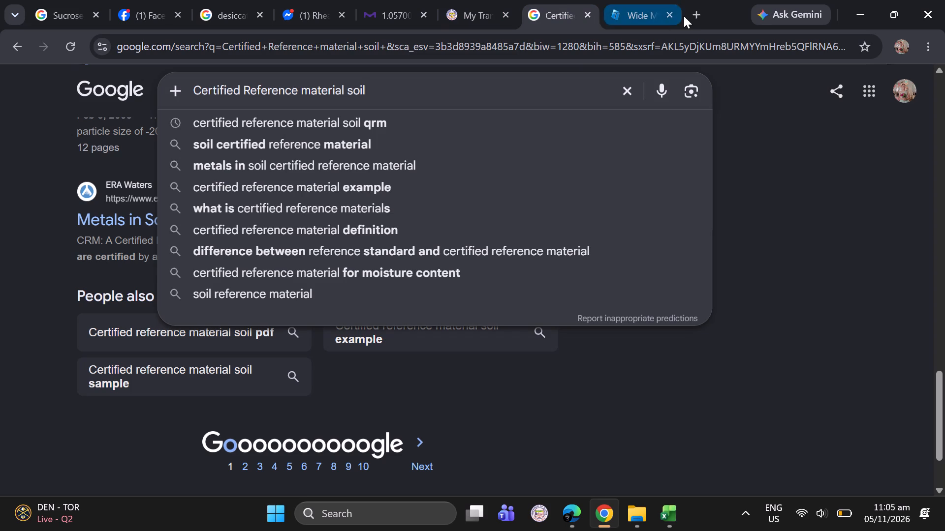
{"action": "left_click", "coordinate": [701, 16]}
{"action": "key", "text": "ctrl+v"}
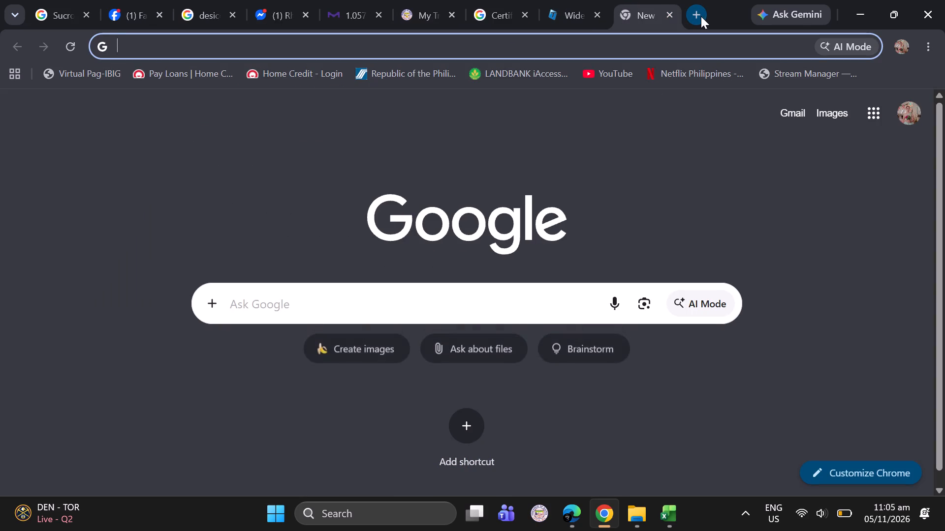
{"action": "key", "text": "Return"}
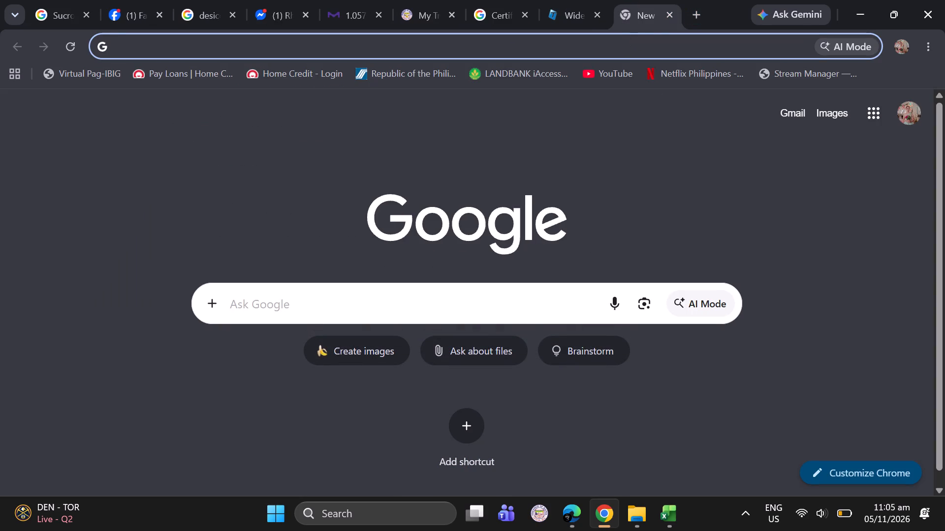
{"action": "left_click", "coordinate": [628, 38]}
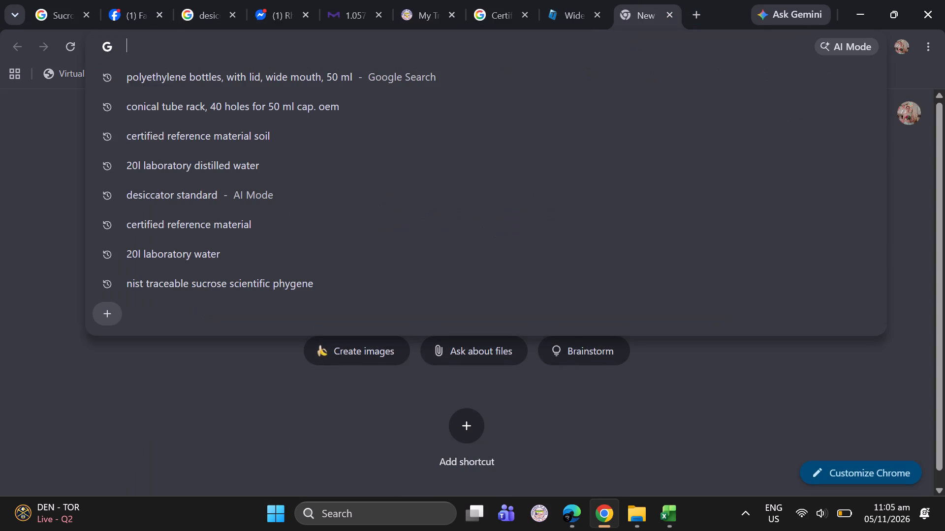
{"action": "left_click", "coordinate": [577, 83]}
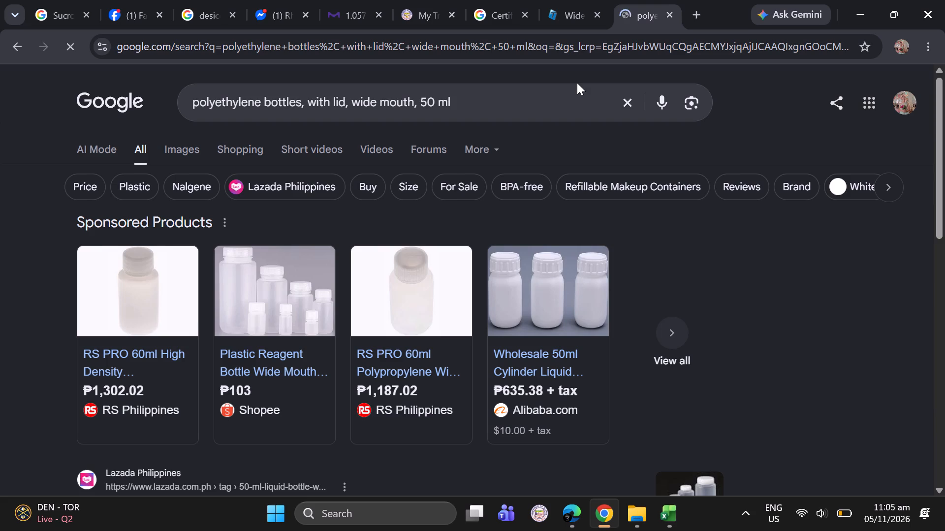
Look through the Google results for 50 mL wide mouth bottles and check the container capacity in the soil pH test method PDF in Edge.
{"action": "scroll", "coordinate": [509, 265], "scroll_direction": "down", "scroll_amount": 2}
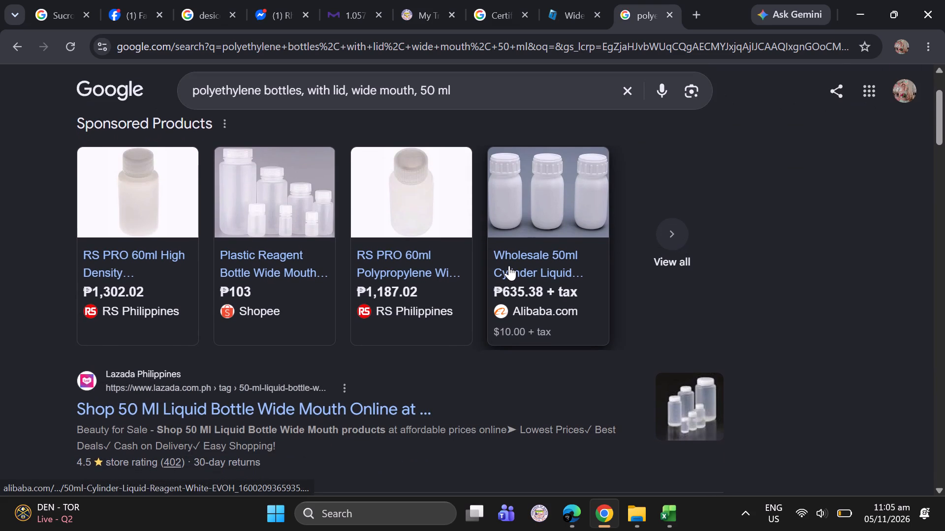
{"action": "scroll", "coordinate": [509, 265], "scroll_direction": "down", "scroll_amount": 2}
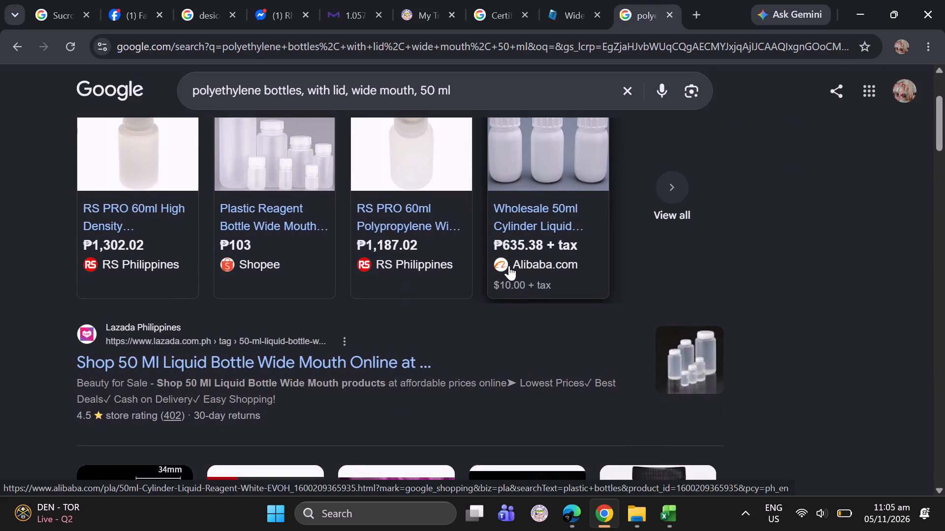
{"action": "scroll", "coordinate": [509, 265], "scroll_direction": "down", "scroll_amount": 1}
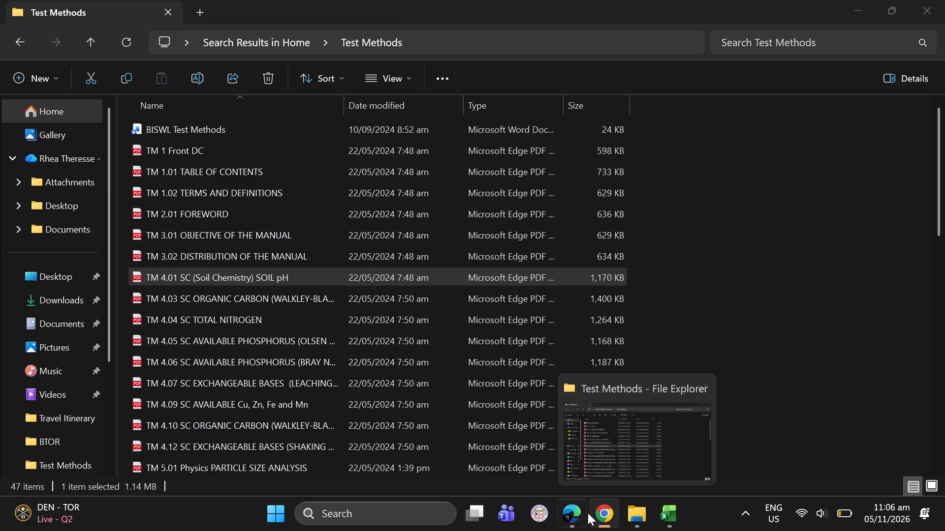
{"action": "left_click", "coordinate": [577, 516]}
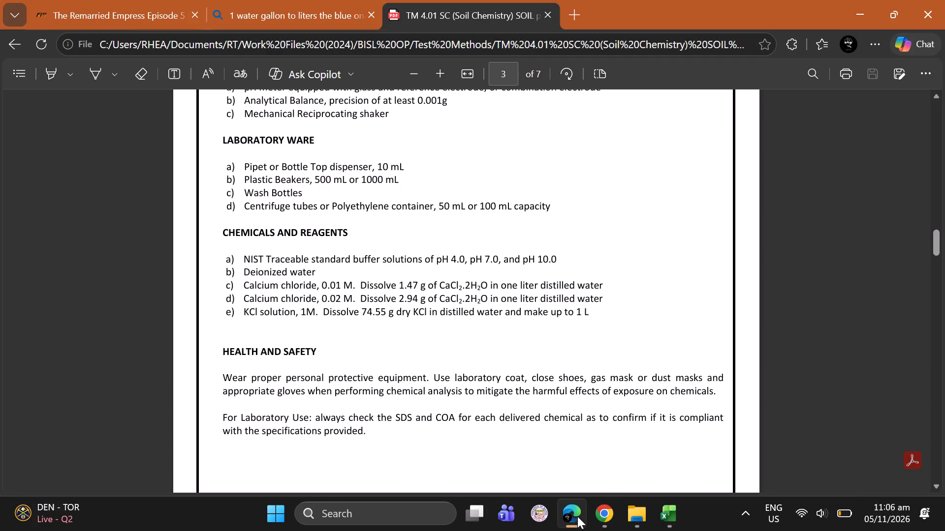
{"action": "left_click", "coordinate": [577, 516]}
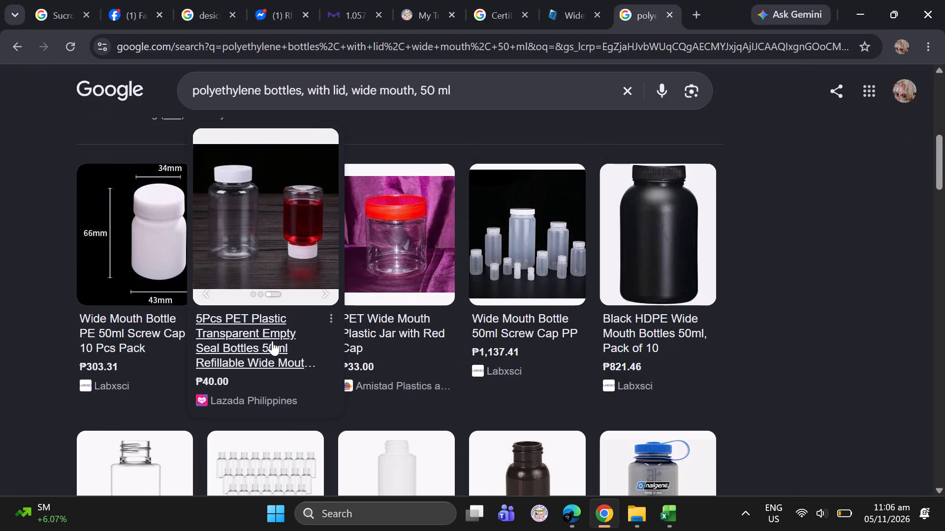
{"action": "scroll", "coordinate": [272, 341], "scroll_direction": "down", "scroll_amount": 4}
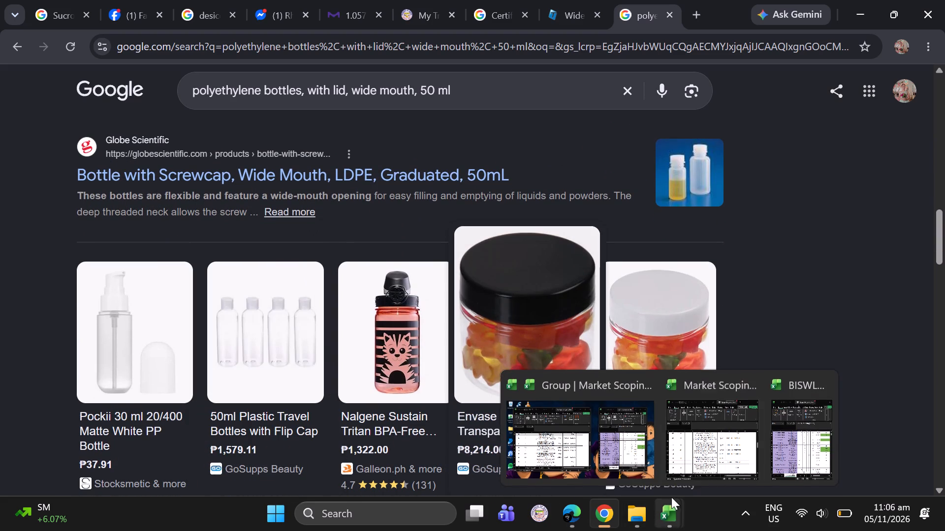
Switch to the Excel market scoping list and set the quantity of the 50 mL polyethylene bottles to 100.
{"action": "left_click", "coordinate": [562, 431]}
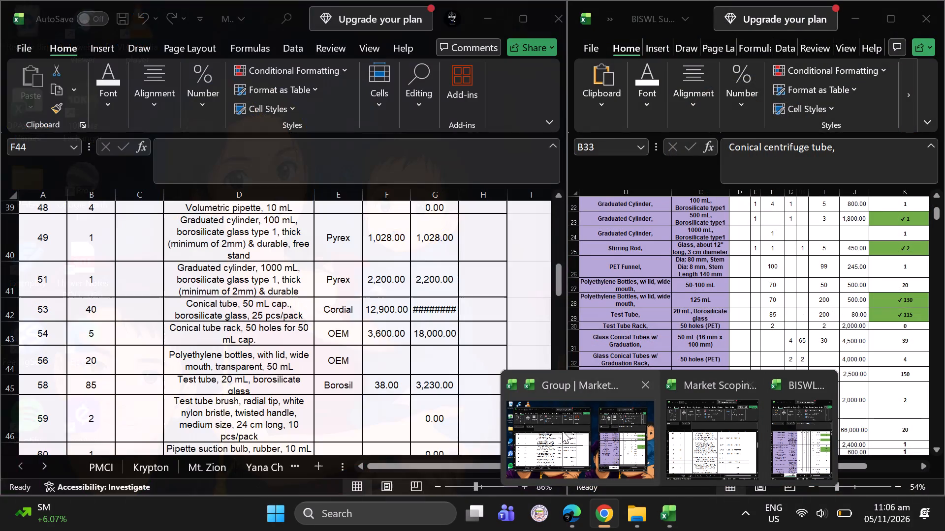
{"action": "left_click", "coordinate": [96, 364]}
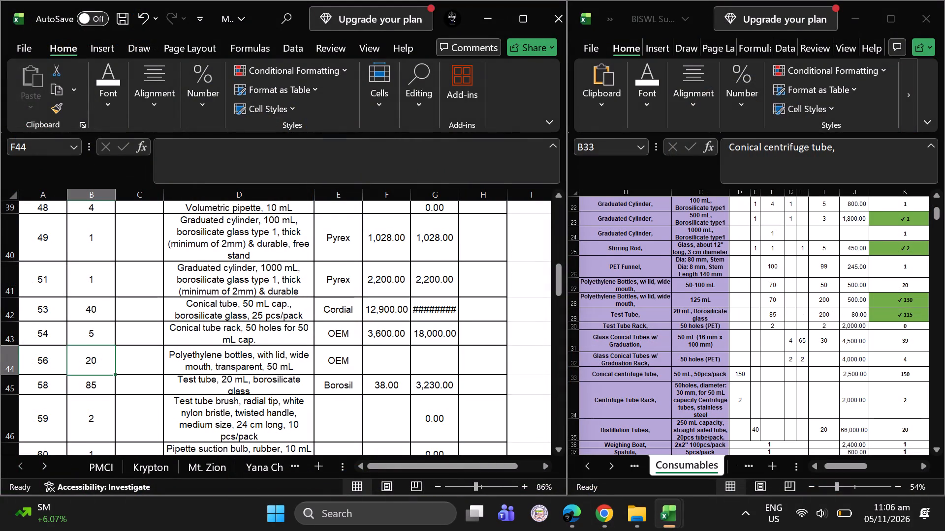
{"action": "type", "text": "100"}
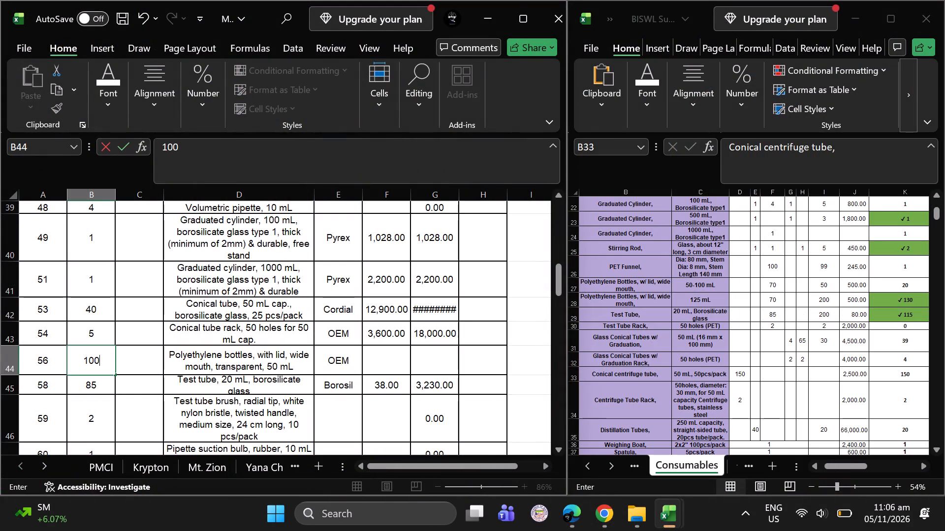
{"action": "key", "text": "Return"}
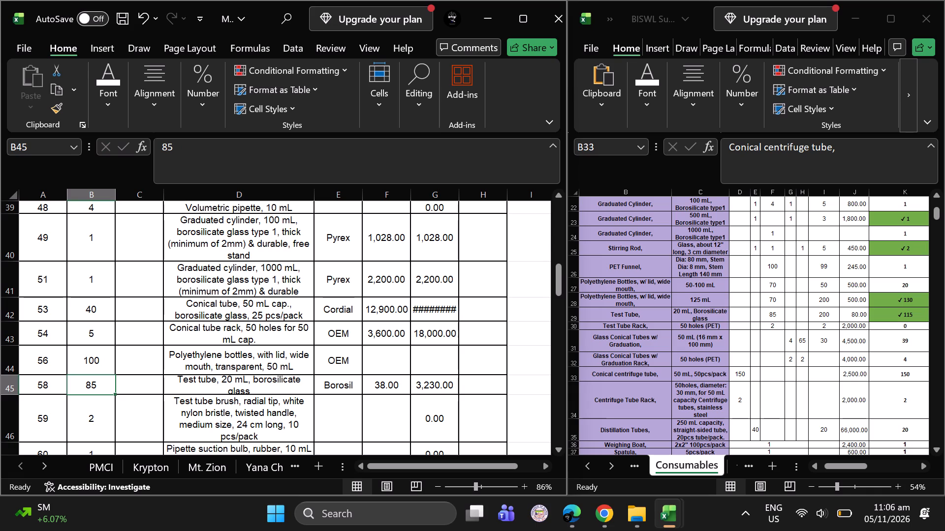
Delete the entire row for the 20 mL borosilicate glass test tube from the market scoping list.
{"action": "left_click", "coordinate": [16, 385]}
{"action": "right_click", "coordinate": [16, 385]}
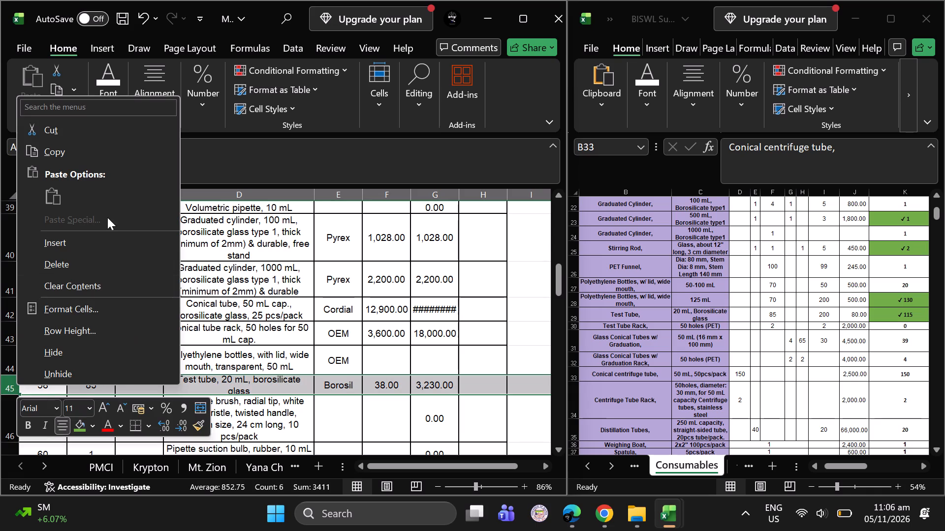
{"action": "left_click", "coordinate": [108, 262]}
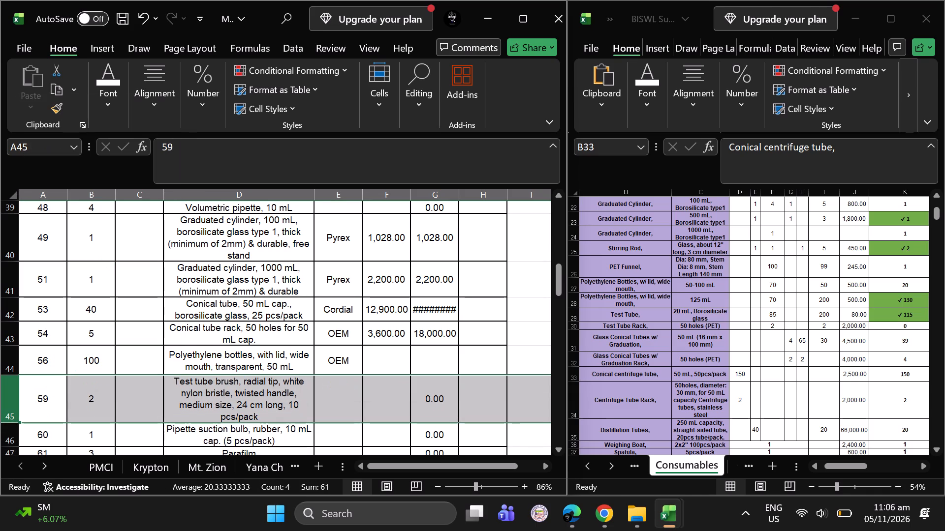
Set the quantity of the 50 mL wide mouth polyethylene bottles to 150 in the market scoping list.
{"action": "scroll", "coordinate": [242, 378], "scroll_direction": "down", "scroll_amount": 1}
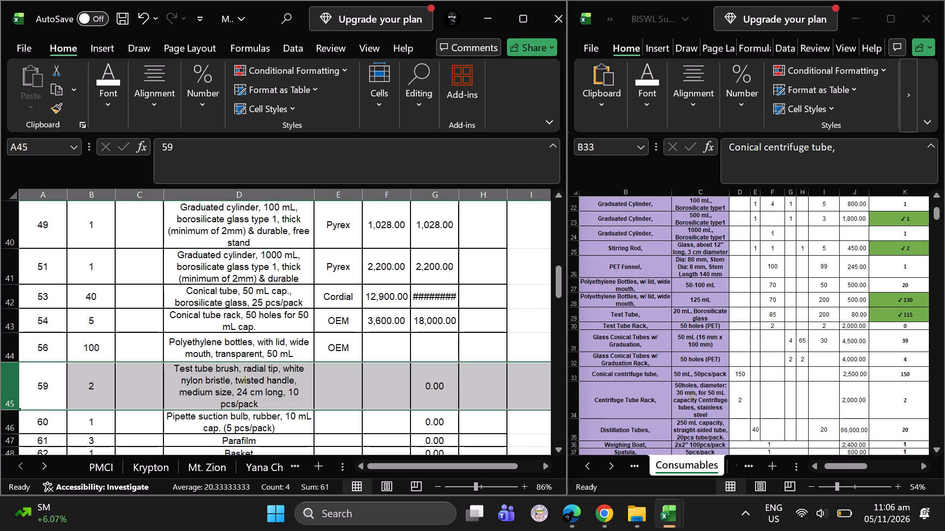
{"action": "left_click", "coordinate": [97, 346]}
{"action": "type", "text": "150"}
{"action": "key", "text": "Return"}
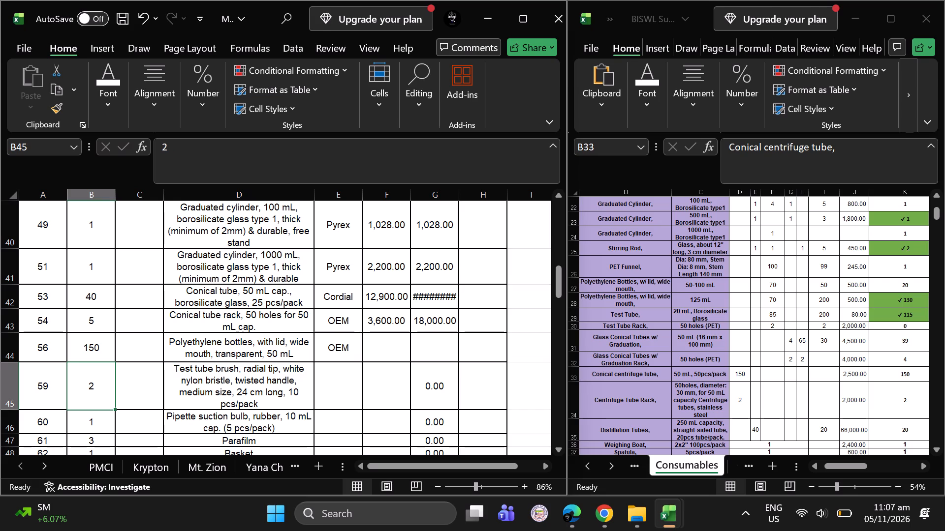
Examine the items below the polyethylene bottles in the Consumables sheet and the market scoping list to compare their entries.
{"action": "scroll", "coordinate": [614, 404], "scroll_direction": "down", "scroll_amount": 1}
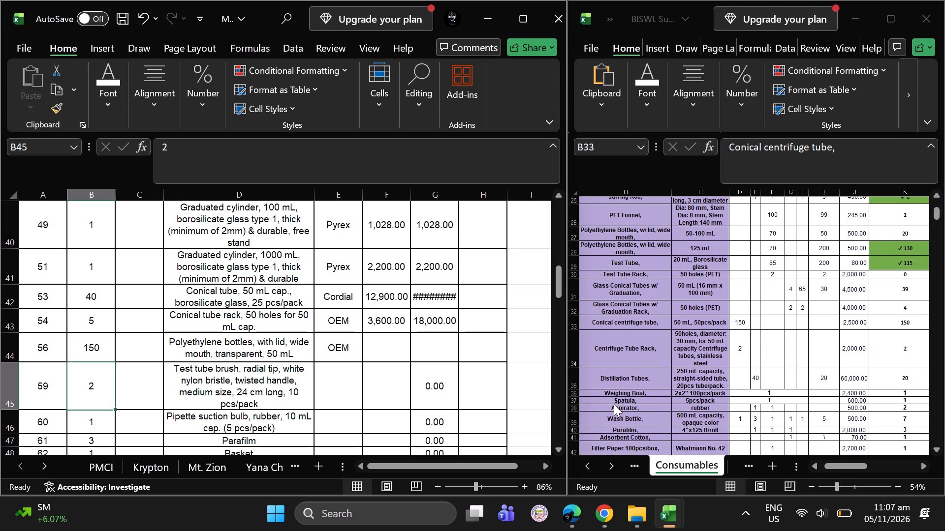
{"action": "scroll", "coordinate": [614, 404], "scroll_direction": "down", "scroll_amount": 2}
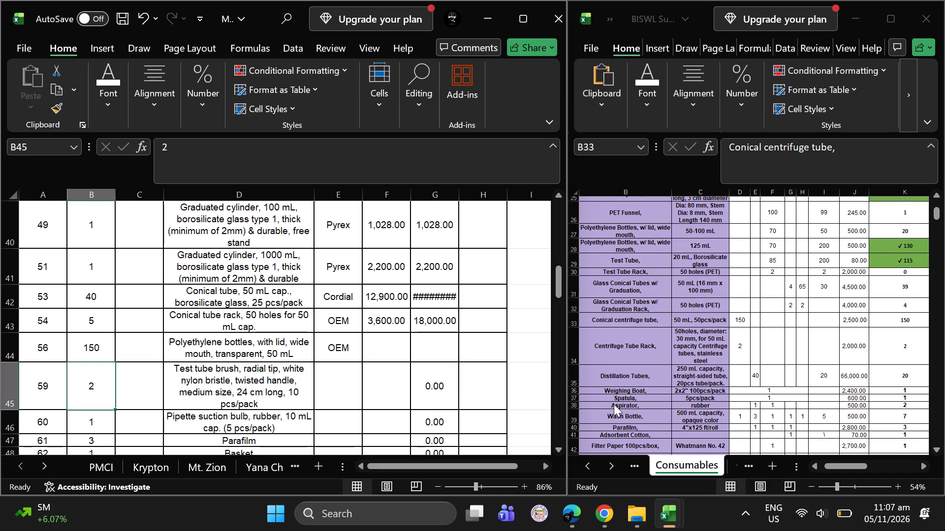
{"action": "scroll", "coordinate": [614, 404], "scroll_direction": "down", "scroll_amount": 3}
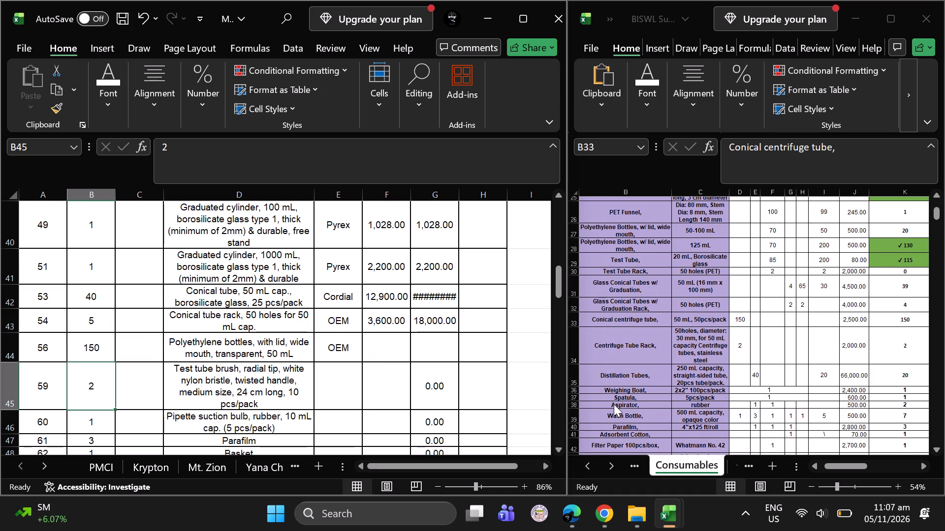
{"action": "scroll", "coordinate": [614, 404], "scroll_direction": "down", "scroll_amount": 1}
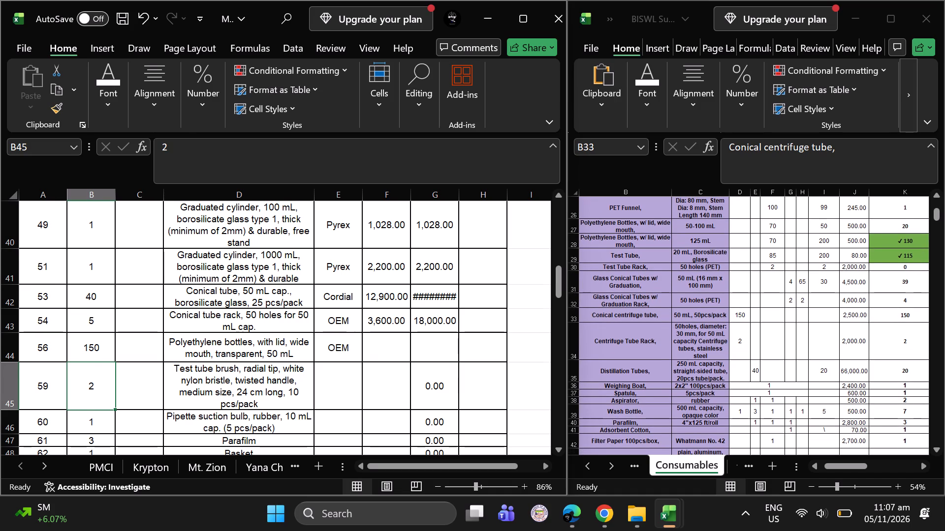
{"action": "scroll", "coordinate": [180, 366], "scroll_direction": "down", "scroll_amount": 1}
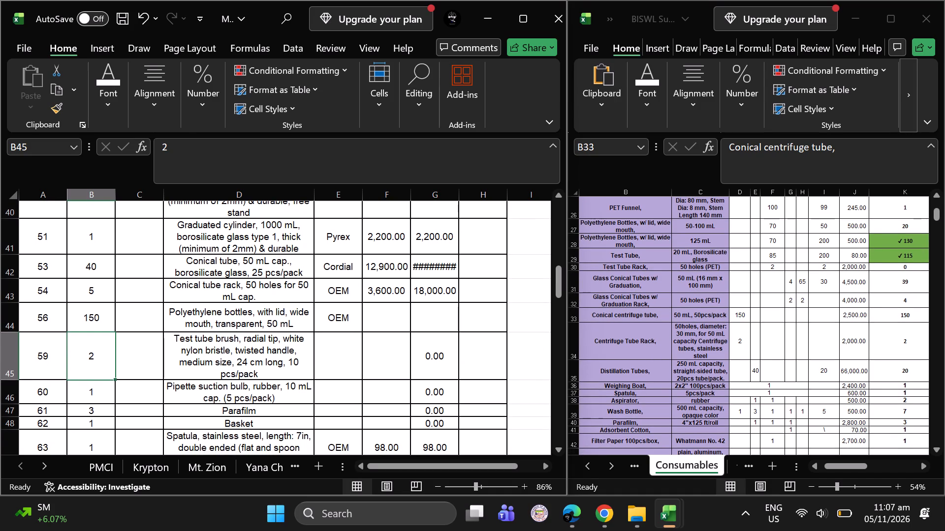
{"action": "scroll", "coordinate": [180, 366], "scroll_direction": "down", "scroll_amount": 1}
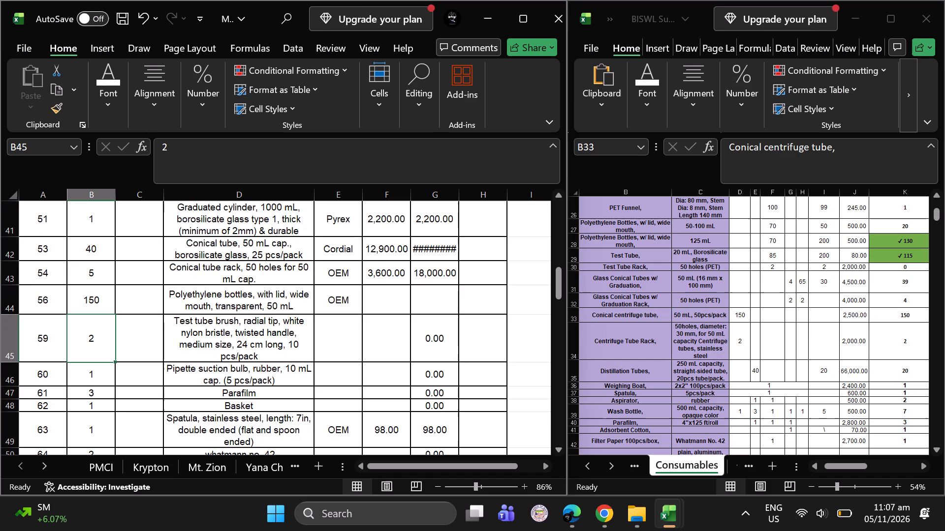